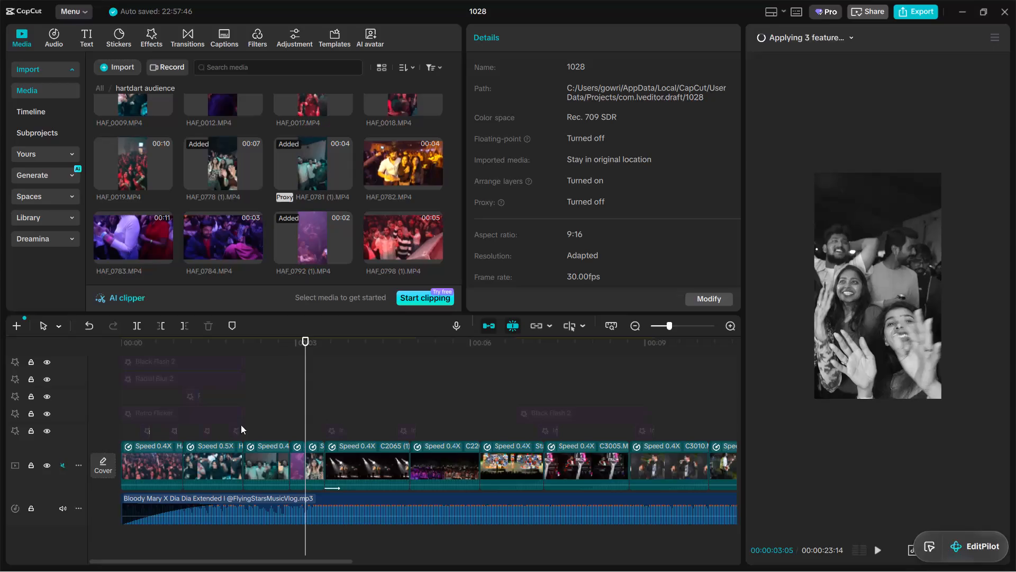
# Scale down the purple-tinted crowd clip at about 00:00:03:00 until its frame sits just outside the canvas edges.
pyautogui.click(296, 432)
pyautogui.click(301, 461)
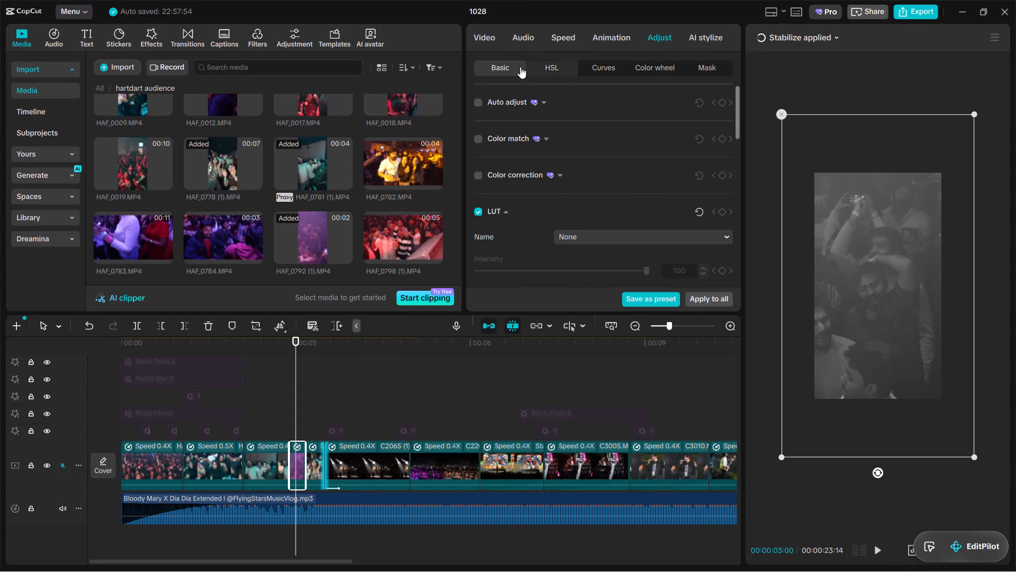
pyautogui.click(483, 34)
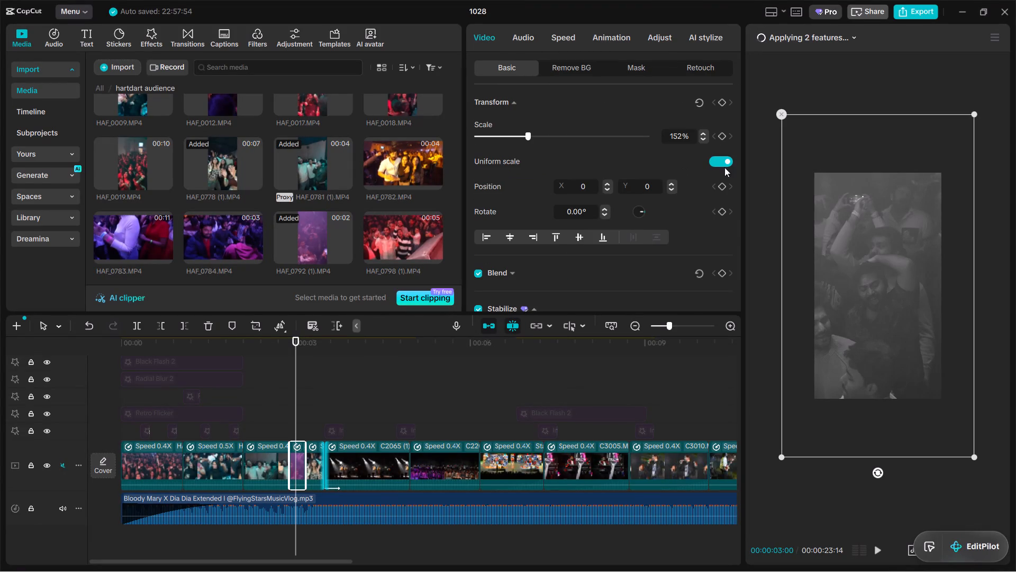
pyautogui.moveTo(977, 454); pyautogui.dragTo(974, 450)
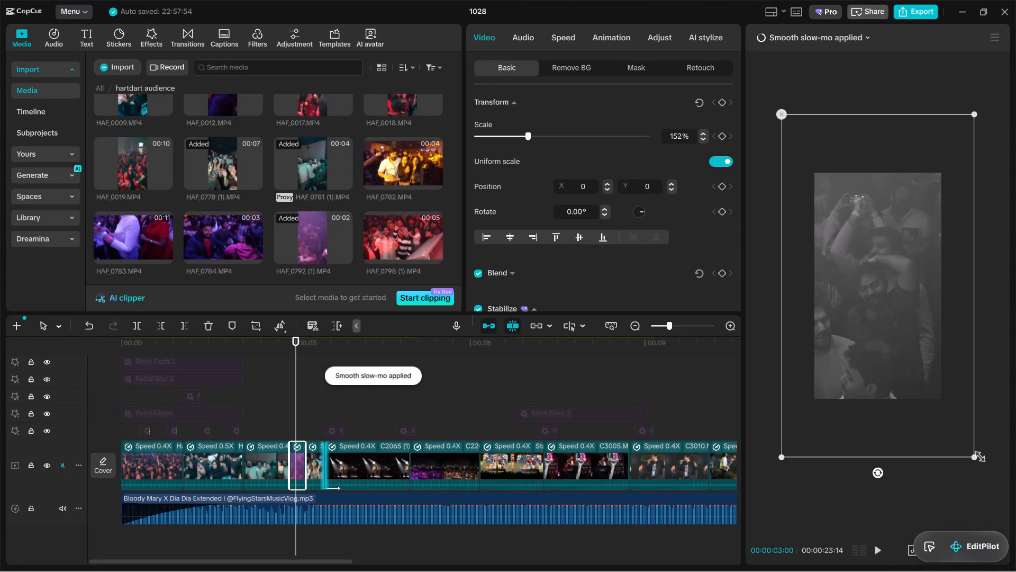
pyautogui.moveTo(974, 450); pyautogui.dragTo(945, 379)
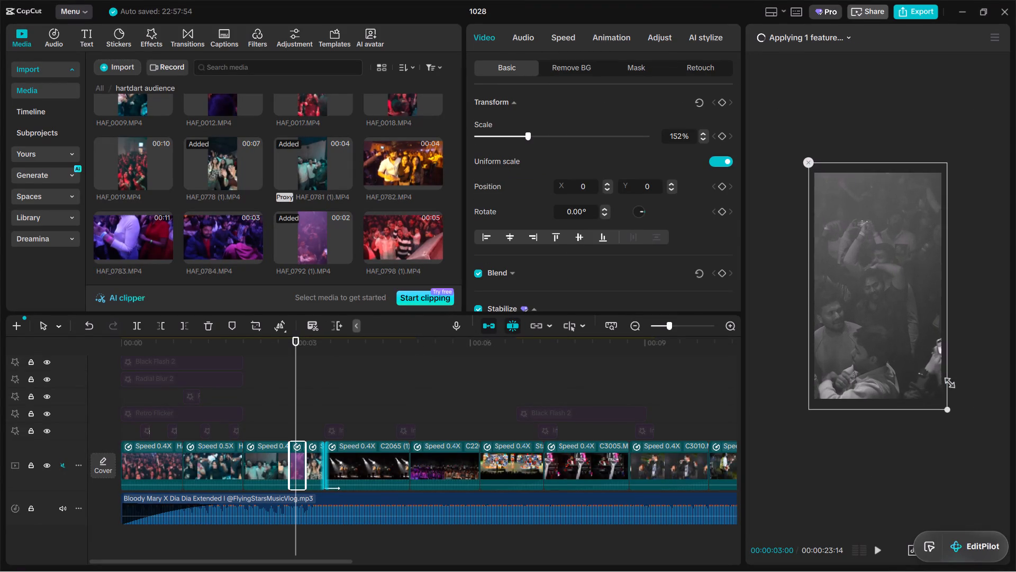
pyautogui.moveTo(945, 379); pyautogui.dragTo(948, 386)
# Scale the adjacent waving-audience clip to about 111%, dismiss the NetLimiter notice, and reposition the clip to fill the canvas.
pyautogui.click(312, 407)
pyautogui.click(320, 462)
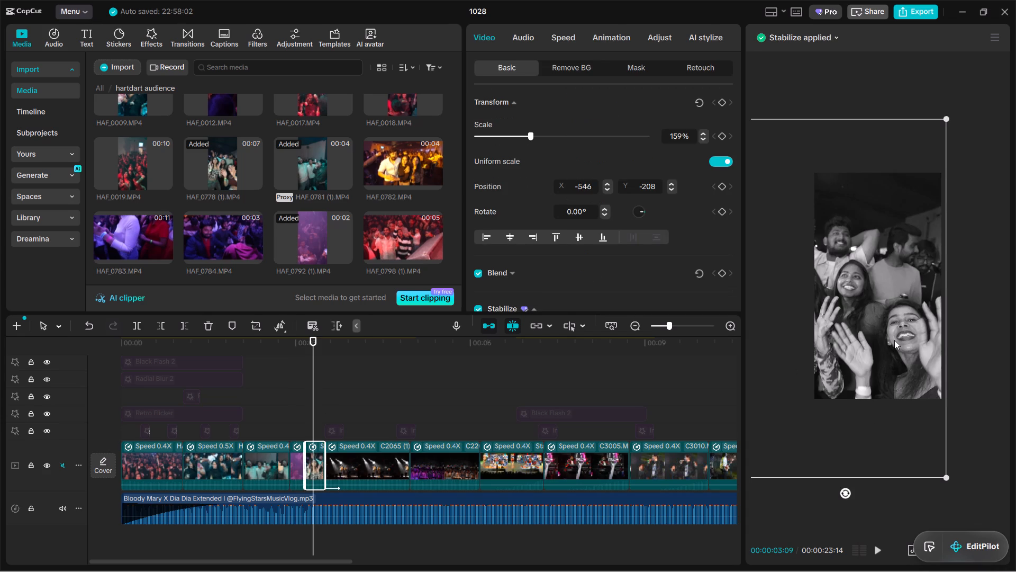
pyautogui.moveTo(950, 480); pyautogui.dragTo(901, 399)
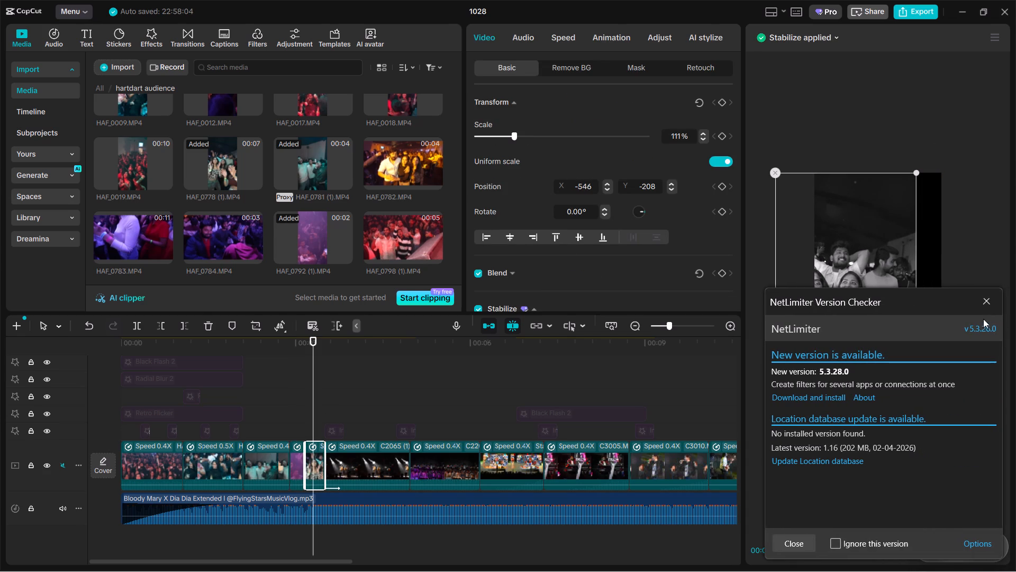
pyautogui.click(983, 310)
pyautogui.moveTo(879, 328); pyautogui.dragTo(905, 317)
# Play the timeline from about 00:00:03:00 to check the resized audience clips, and dismiss the shortcut-conflict notice.
pyautogui.click(294, 408)
pyautogui.press('space')
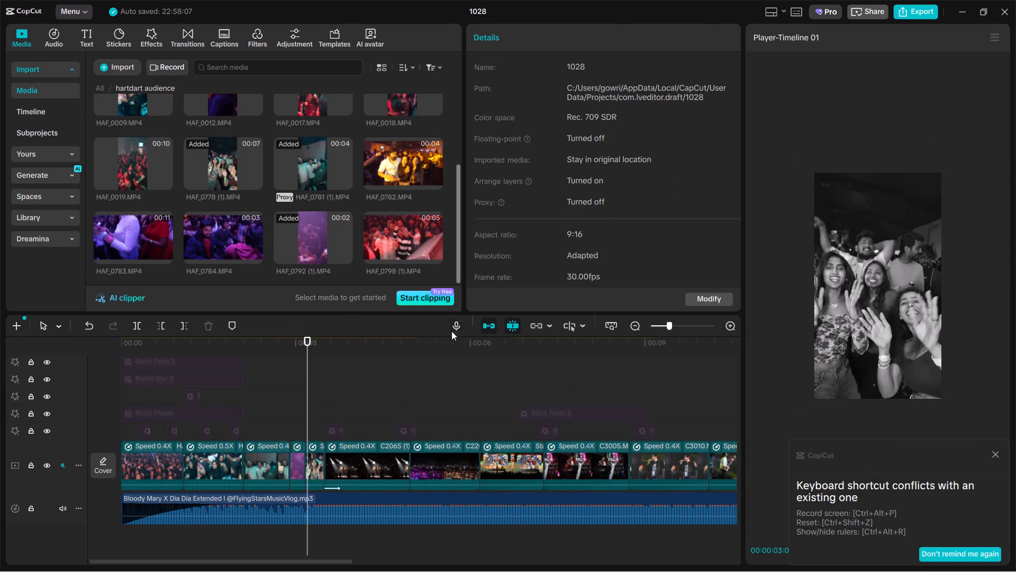
pyautogui.press('space')
pyautogui.press('space')
pyautogui.press('space')
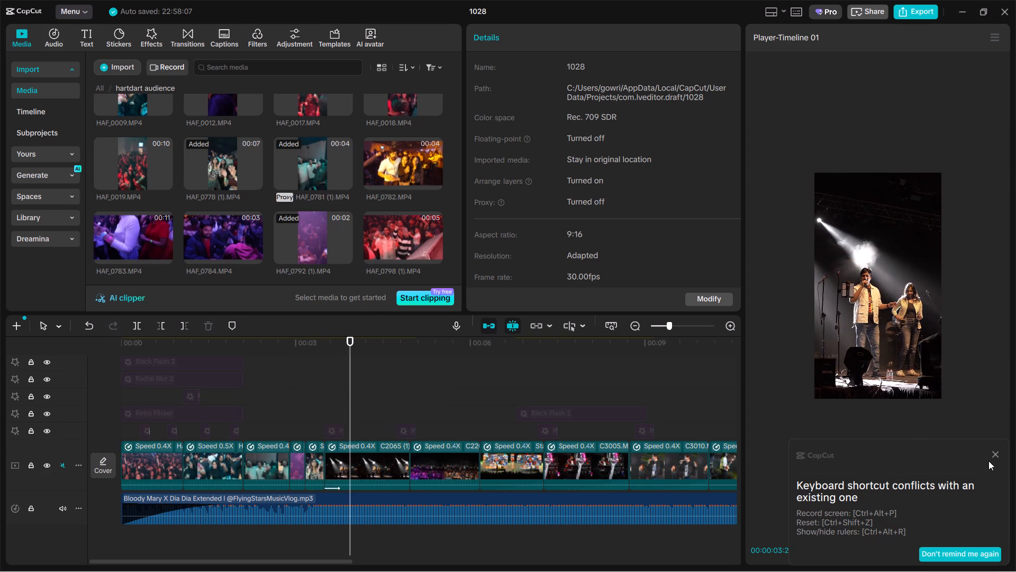
pyautogui.click(1000, 453)
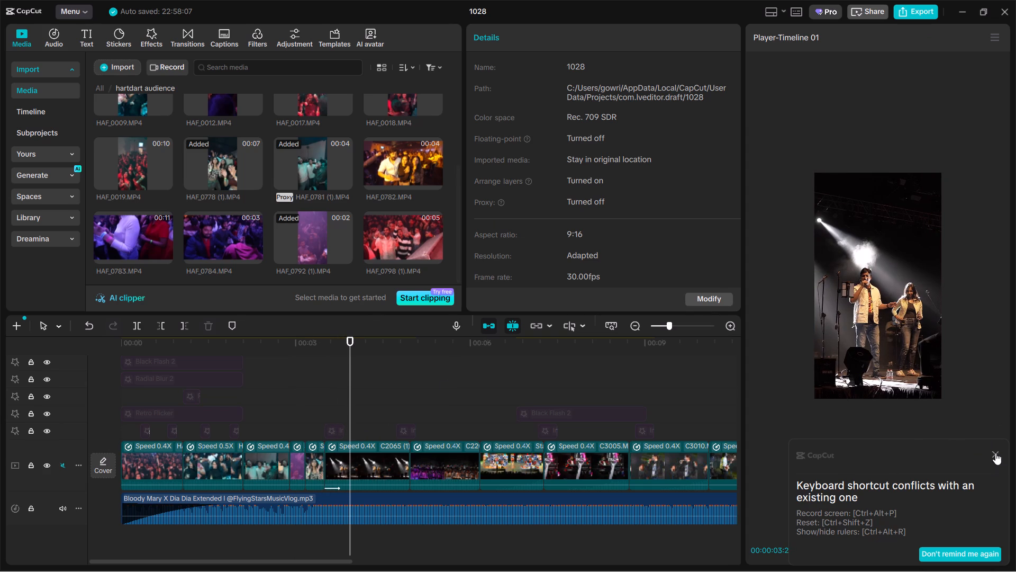
pyautogui.click(995, 451)
# Browse the infusion media folder for performer footage and preview the drummer clip C5428.MP4.
pyautogui.click(104, 87)
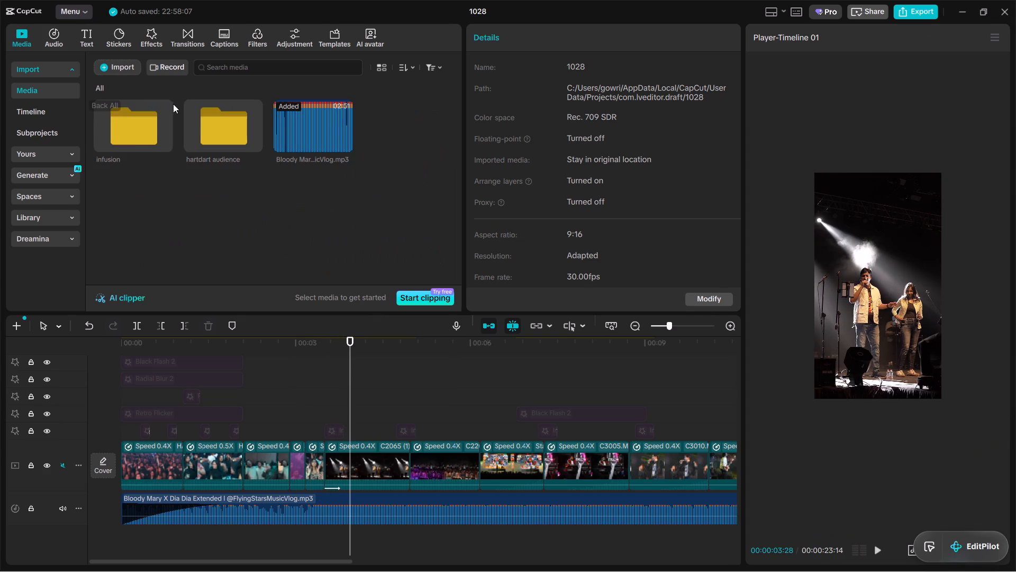
pyautogui.doubleClick(132, 136)
pyautogui.scroll(-2, 338, 239)
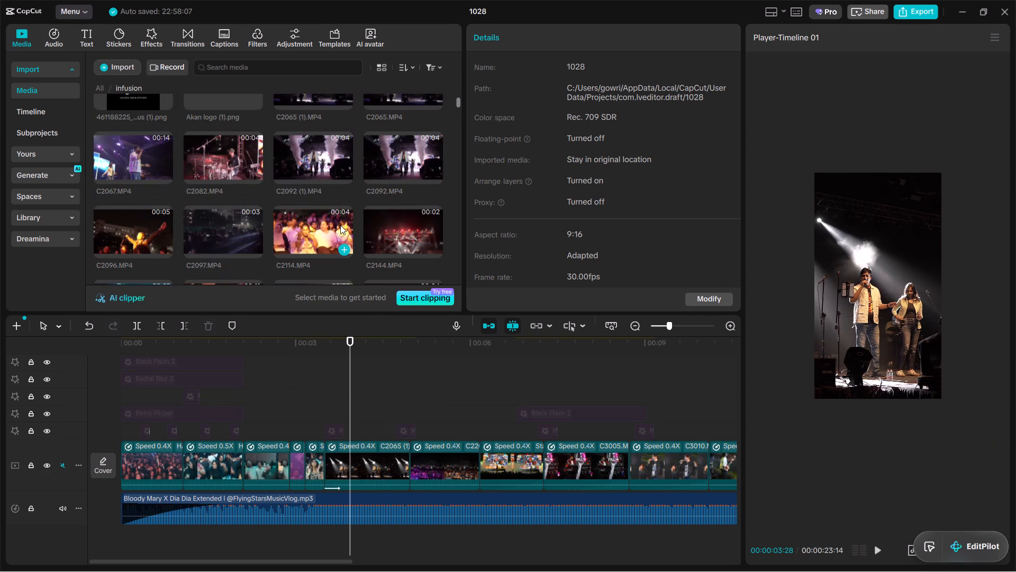
pyautogui.scroll(-2, 340, 225)
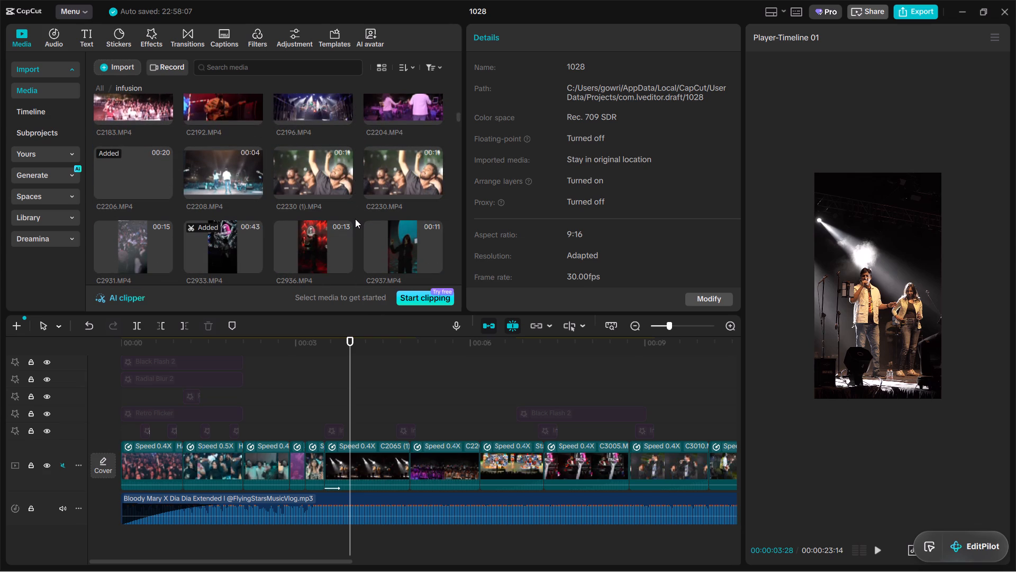
pyautogui.scroll(-4, 335, 106)
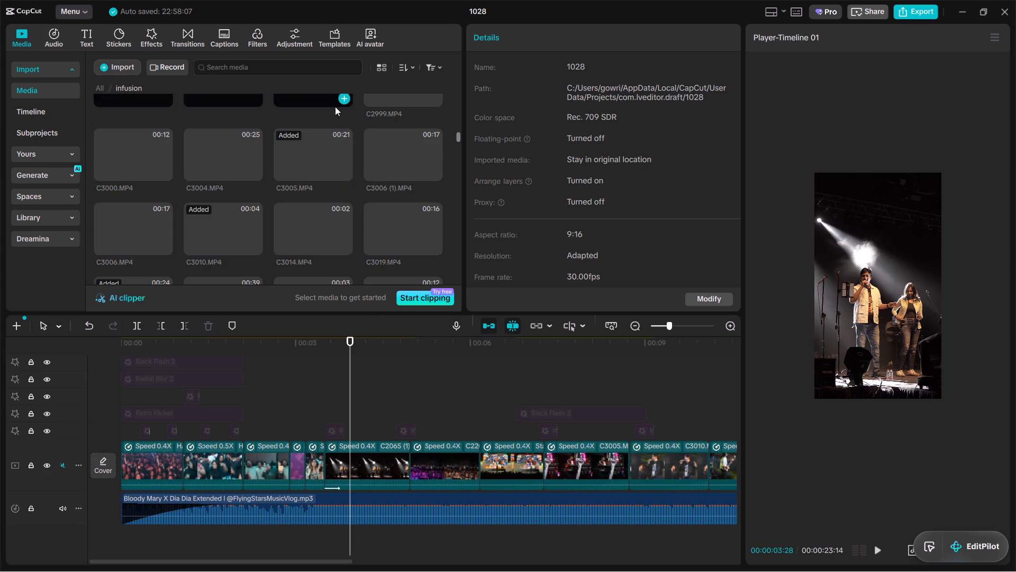
pyautogui.scroll(-2, 317, 189)
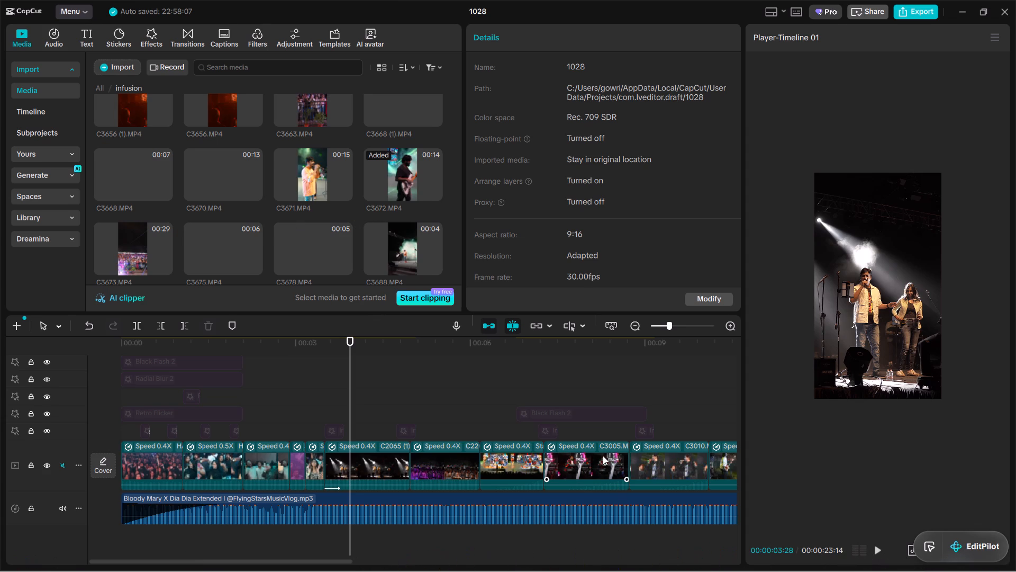
pyautogui.scroll(-4, 319, 255)
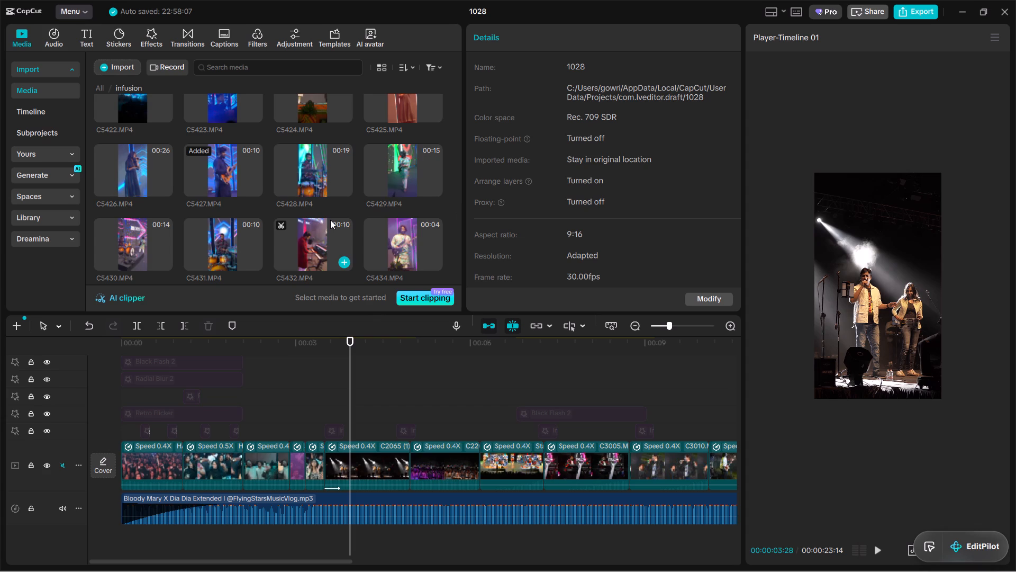
pyautogui.scroll(-1, 306, 172)
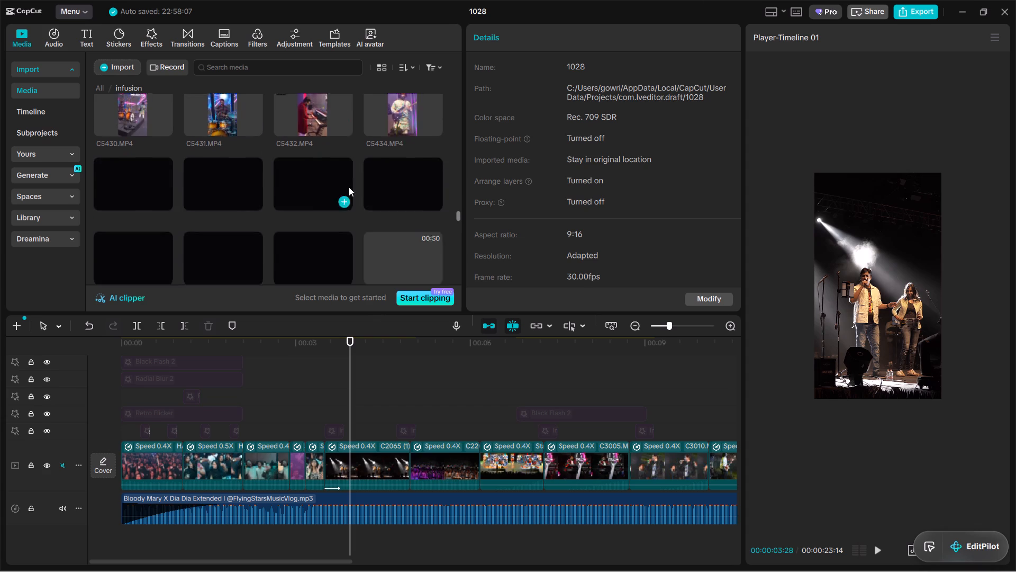
pyautogui.scroll(1, 346, 178)
pyautogui.click(330, 194)
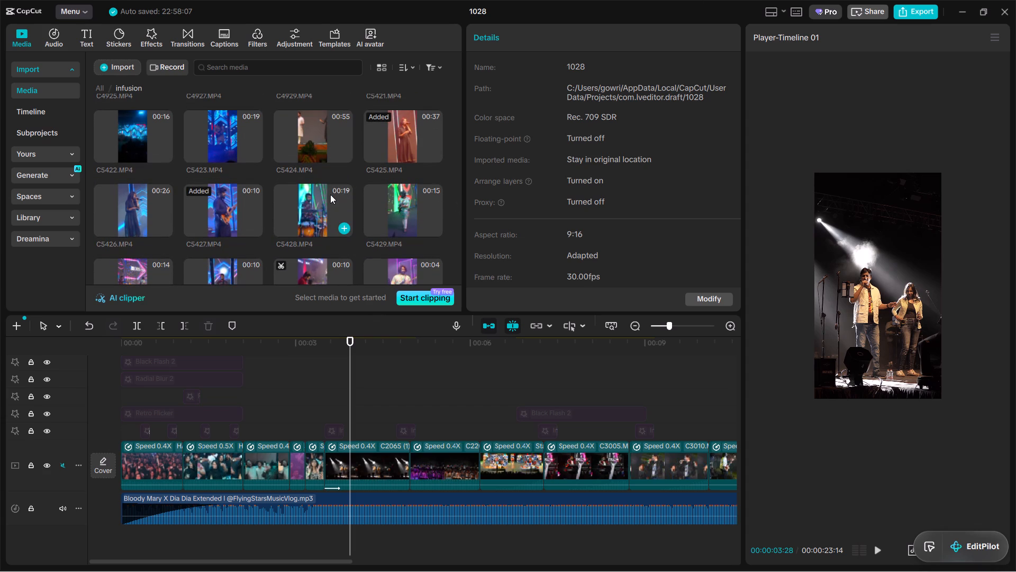
pyautogui.scroll(2, 343, 201)
pyautogui.press('space')
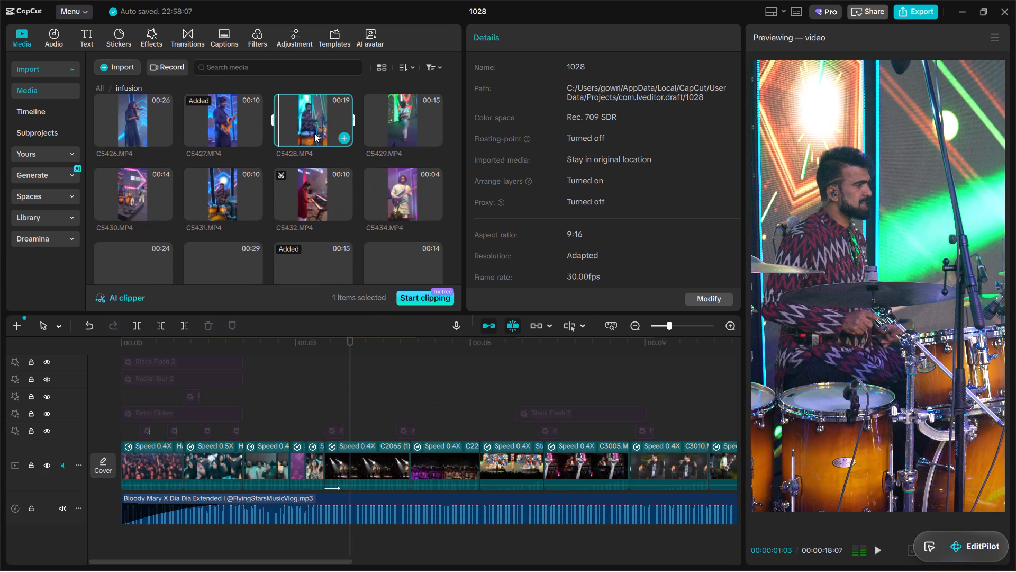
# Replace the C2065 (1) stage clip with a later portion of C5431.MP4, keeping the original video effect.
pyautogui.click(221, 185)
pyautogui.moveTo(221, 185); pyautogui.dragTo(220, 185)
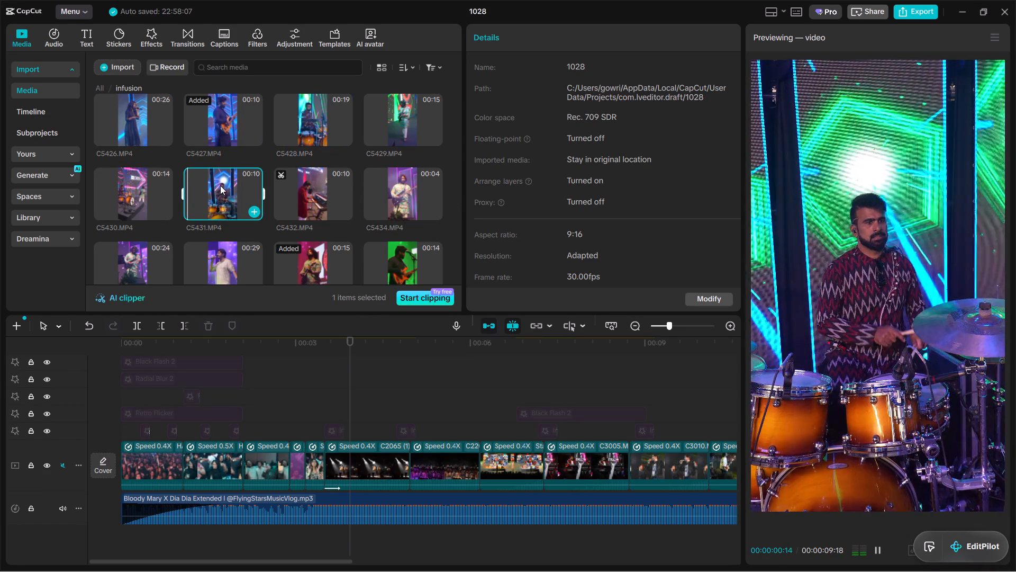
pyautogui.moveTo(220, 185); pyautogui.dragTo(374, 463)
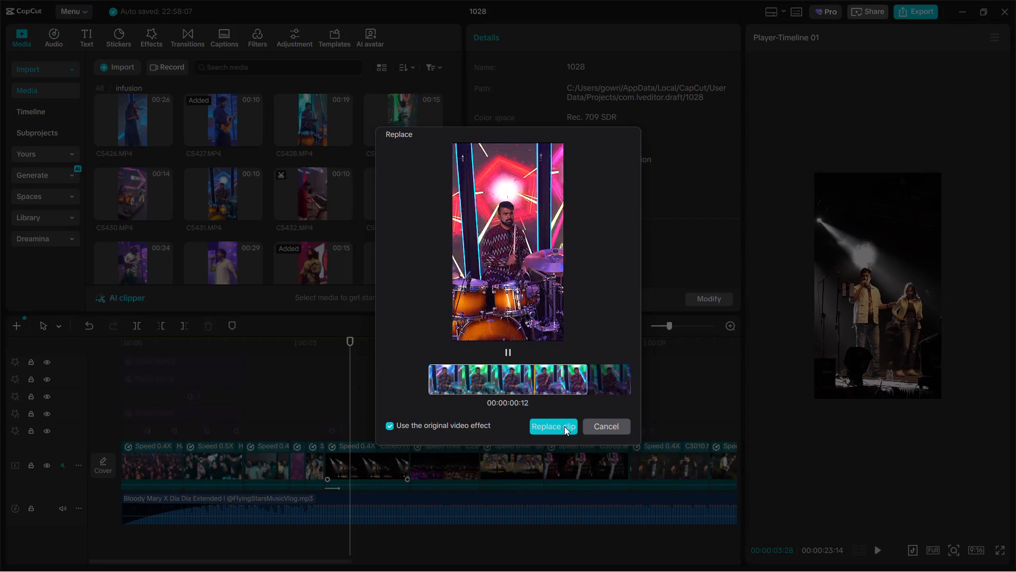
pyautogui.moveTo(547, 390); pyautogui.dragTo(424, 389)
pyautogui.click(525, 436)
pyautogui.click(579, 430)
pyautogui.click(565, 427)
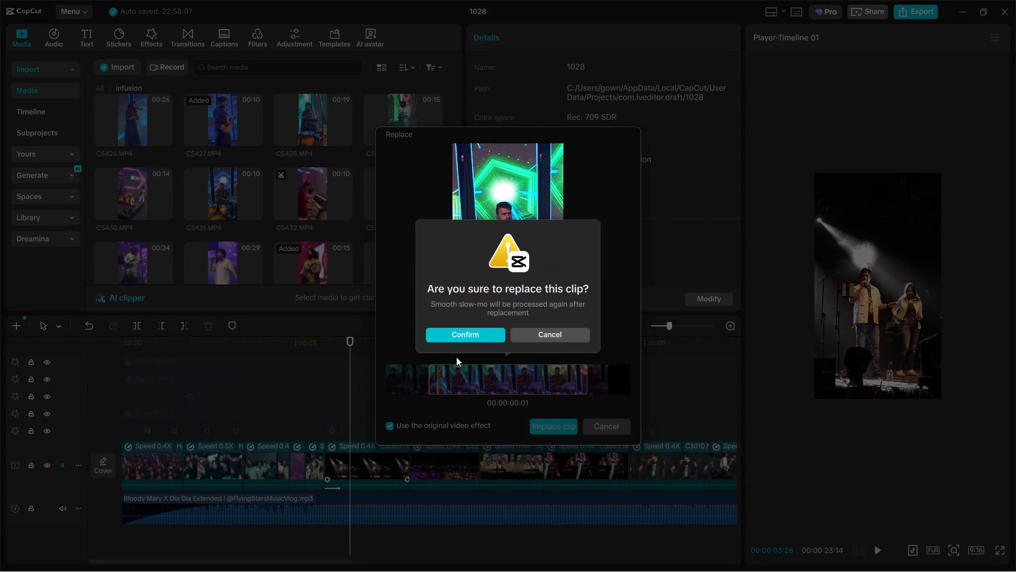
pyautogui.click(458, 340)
# Set the scale of the replaced drummer clip to 100%.
pyautogui.click(377, 464)
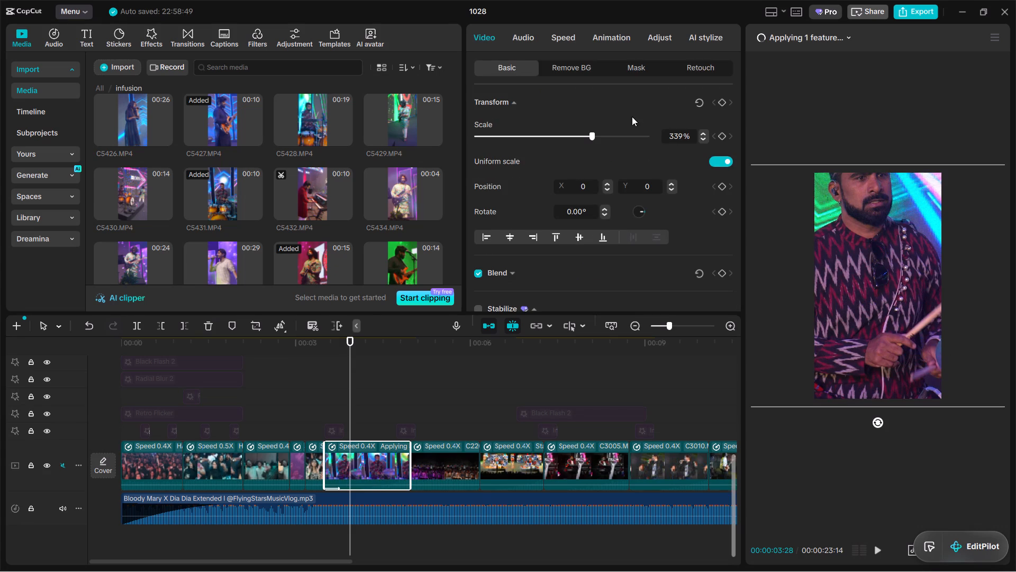
pyautogui.moveTo(684, 135); pyautogui.dragTo(356, 137)
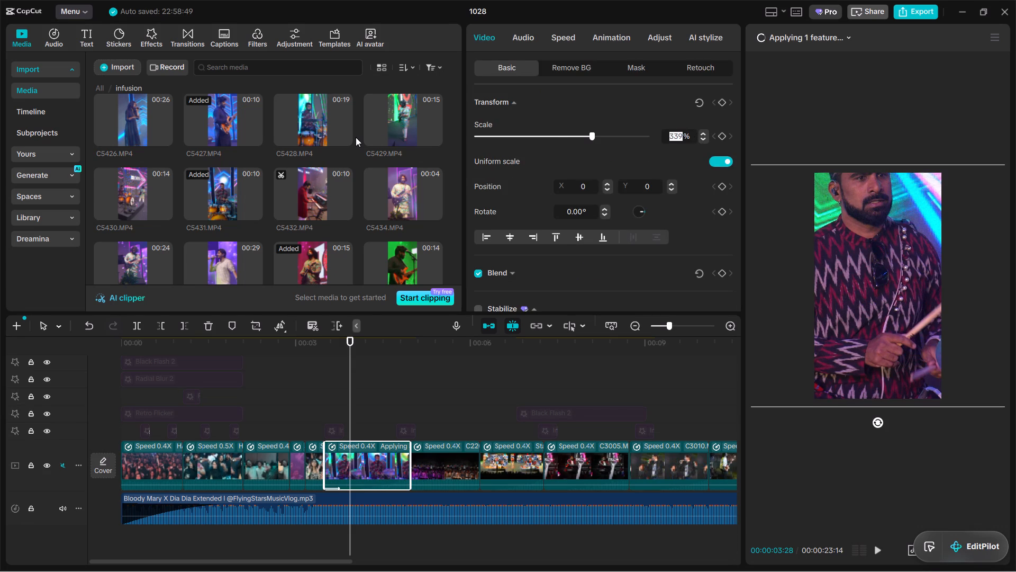
pyautogui.write('100')
pyautogui.press('Return')
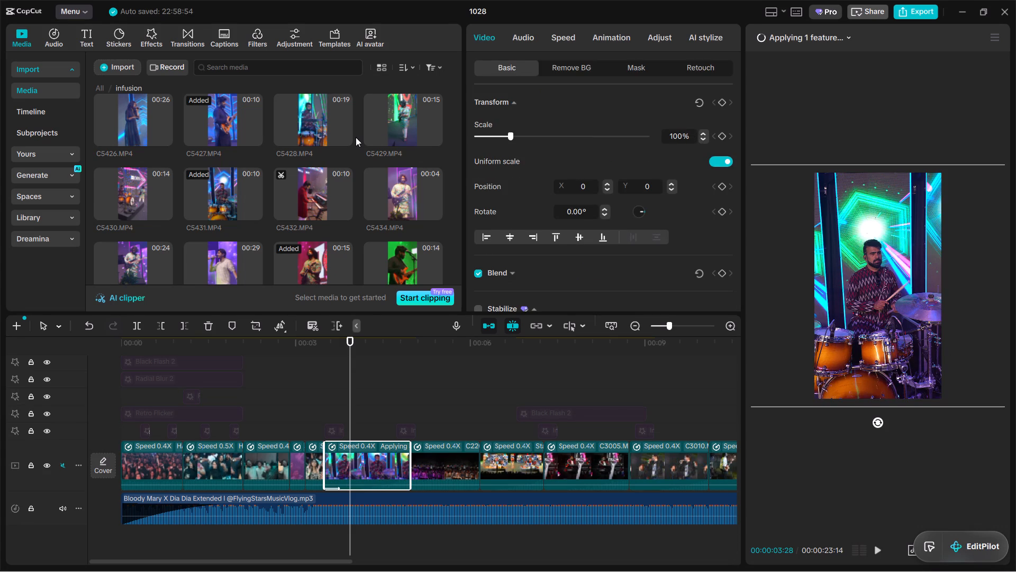
# Play the timeline through the replaced drummer clip to check how it fits the sequence.
pyautogui.click(300, 399)
pyautogui.press('space')
pyautogui.press('space')
pyautogui.press('space')
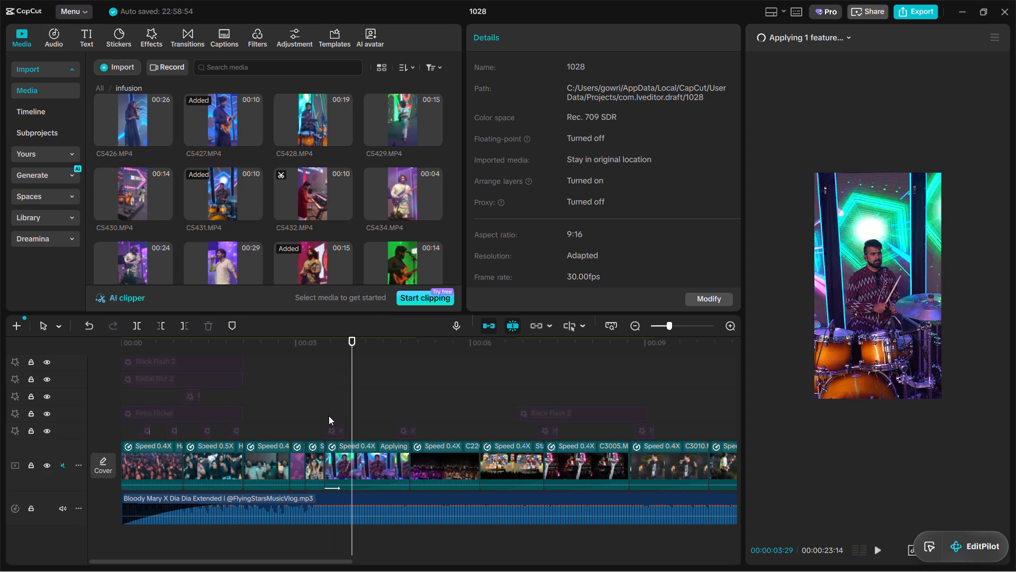
pyautogui.press('space')
pyautogui.press('space')
pyautogui.press('space')
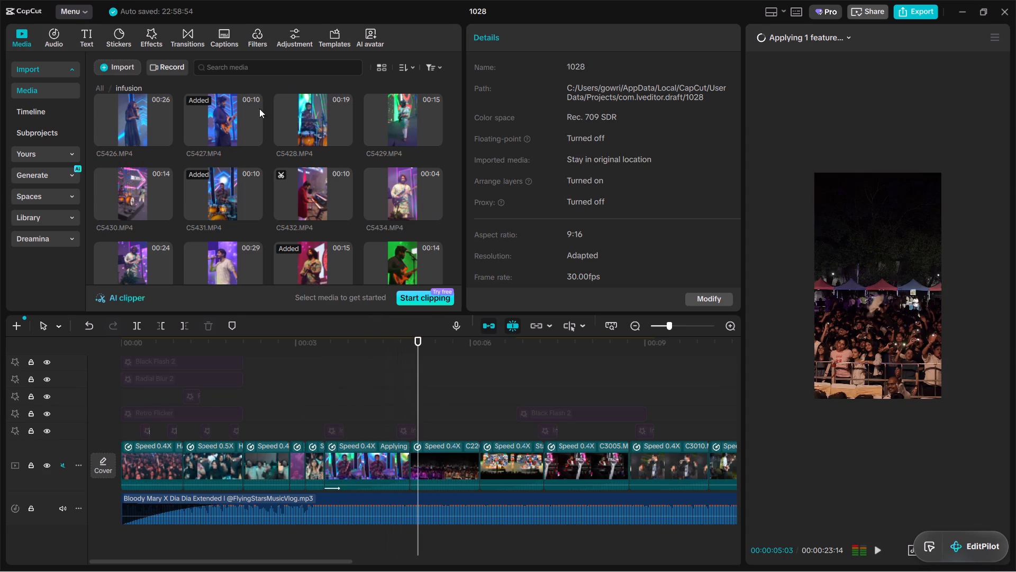
# Replace the timeline's drummer clip with a later portion of C5428.MP4, keeping the original video effect.
pyautogui.click(312, 119)
pyautogui.moveTo(303, 124); pyautogui.dragTo(381, 490)
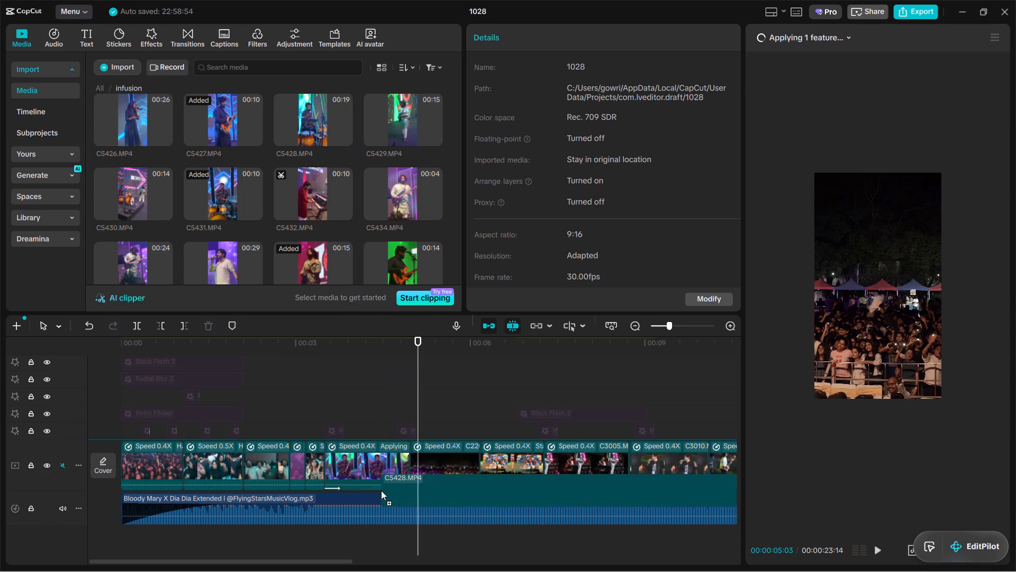
pyautogui.moveTo(381, 490); pyautogui.dragTo(381, 488)
pyautogui.moveTo(381, 479); pyautogui.dragTo(380, 473)
pyautogui.moveTo(554, 376); pyautogui.dragTo(193, 394)
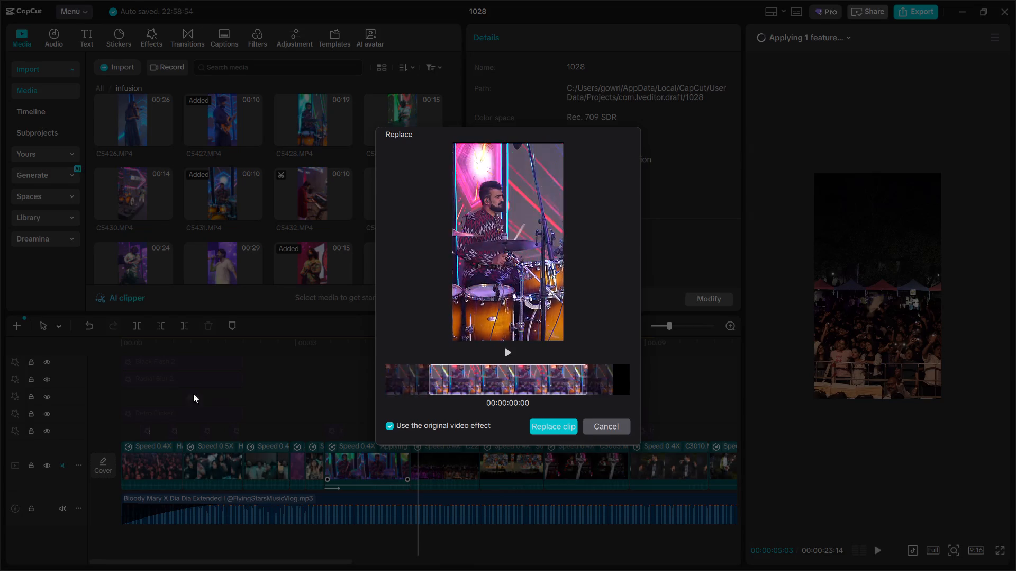
pyautogui.moveTo(193, 394); pyautogui.dragTo(171, 394)
pyautogui.click(555, 430)
pyautogui.click(463, 335)
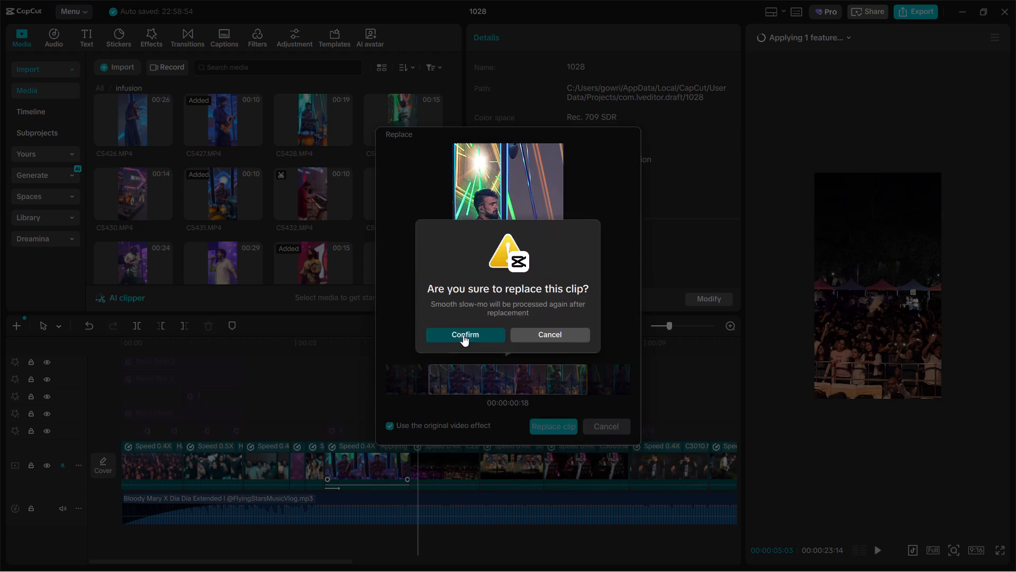
# Play the timeline across the new side-view drummer clip into the following dark crowd clip to review it.
pyautogui.click(374, 427)
pyautogui.click(378, 462)
pyautogui.press('space')
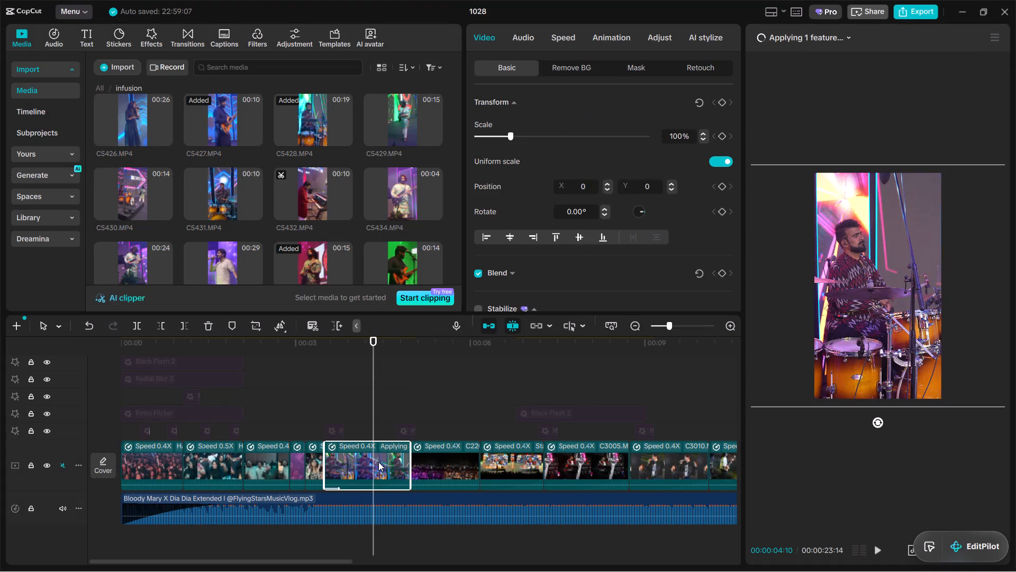
pyautogui.press('space')
pyautogui.press('space')
pyautogui.press('space')
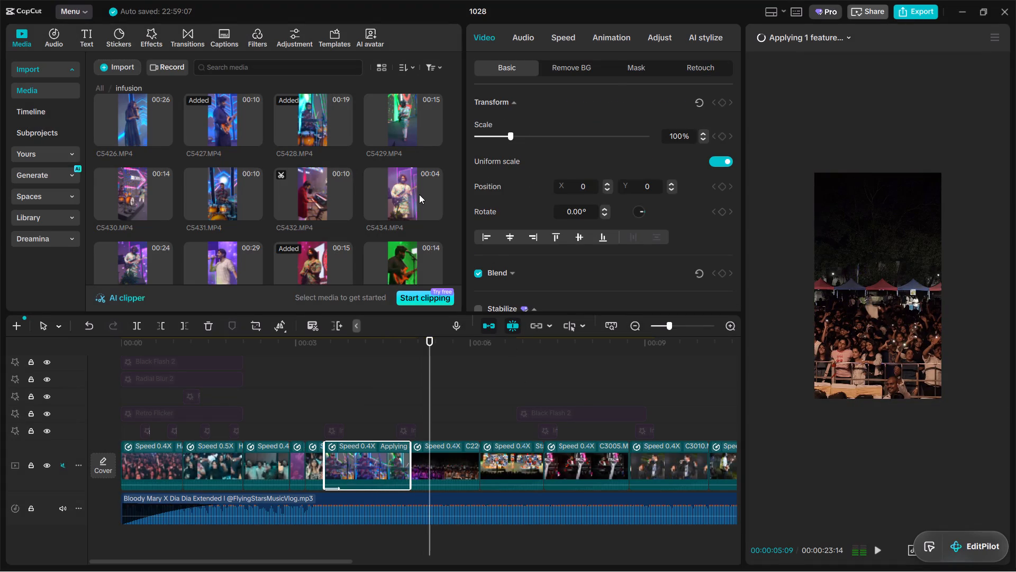
# Replace the dark crowd clip after the drummer with a later portion of guitarist clip C5434.MP4, keeping the original video effect.
pyautogui.click(406, 192)
pyautogui.moveTo(406, 192); pyautogui.dragTo(466, 457)
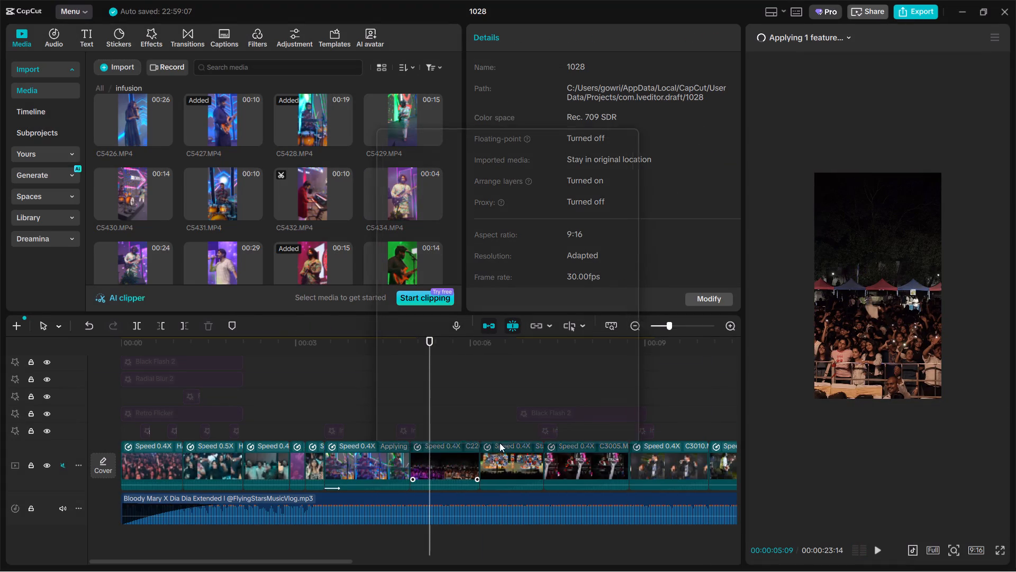
pyautogui.moveTo(554, 383); pyautogui.dragTo(220, 397)
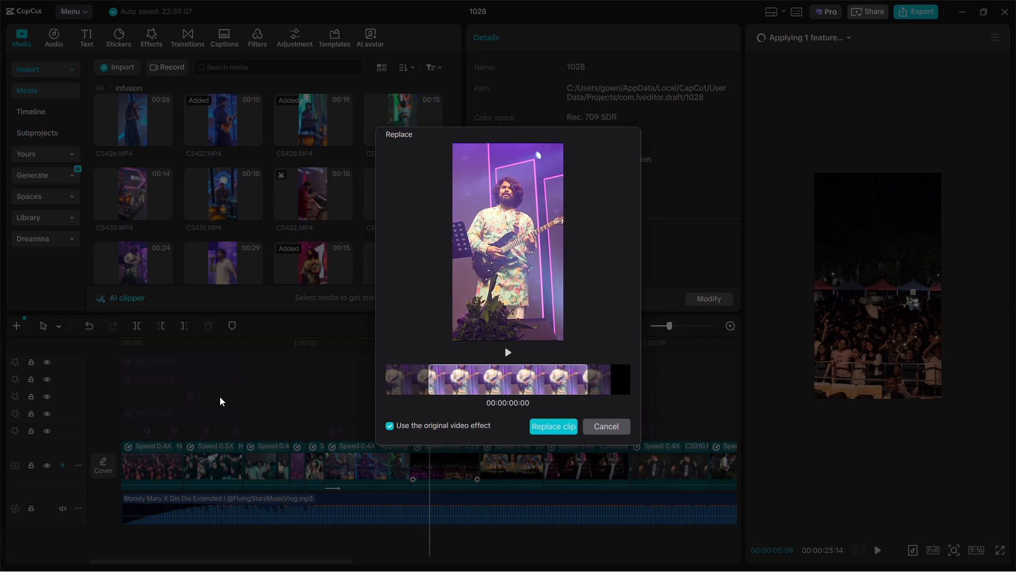
pyautogui.moveTo(220, 397); pyautogui.dragTo(151, 393)
pyautogui.moveTo(460, 368); pyautogui.dragTo(527, 405)
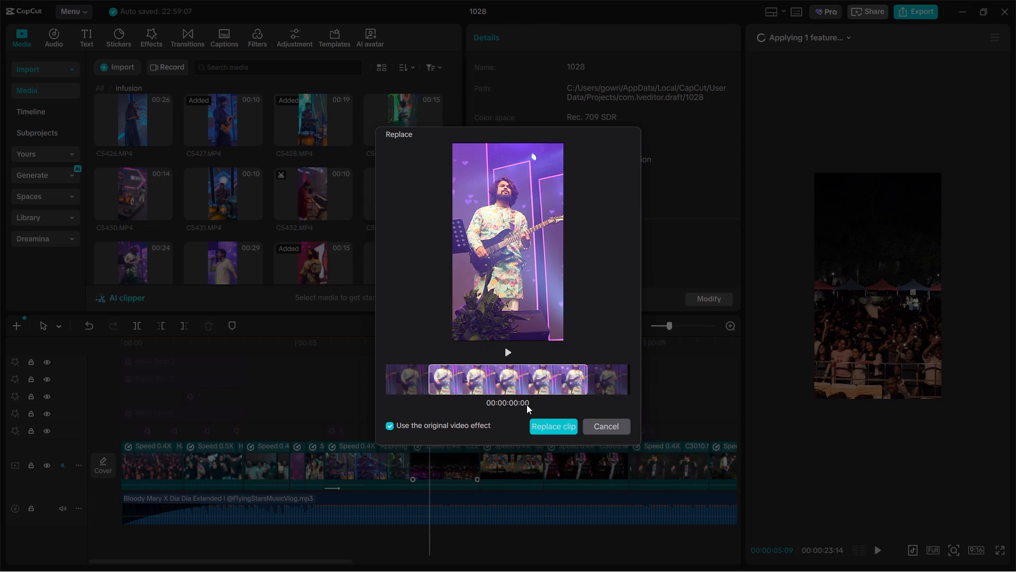
pyautogui.moveTo(527, 405); pyautogui.dragTo(542, 409)
pyautogui.click(563, 430)
pyautogui.click(471, 321)
pyautogui.click(467, 335)
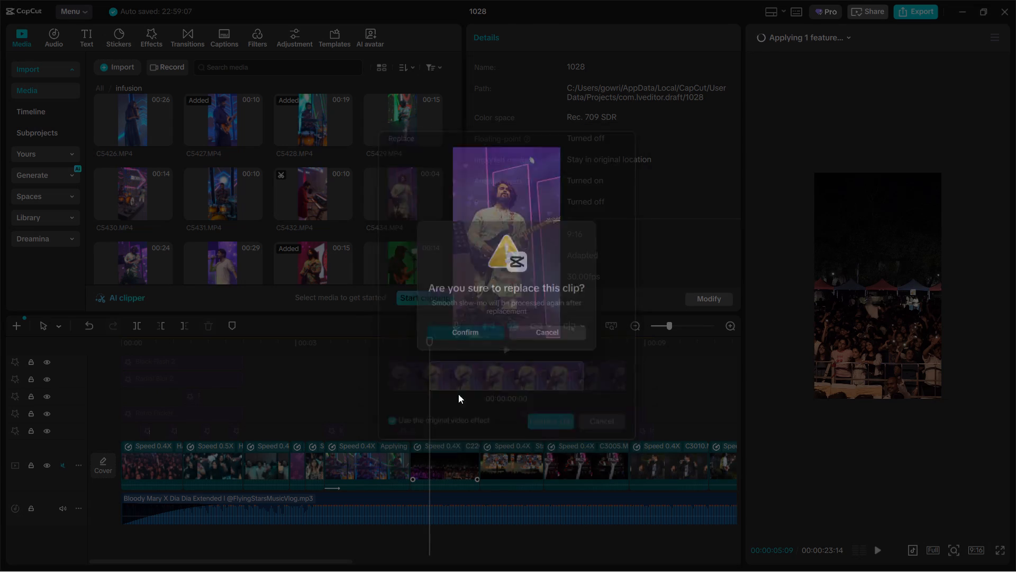
# Set the scale of the new guitarist clip on the timeline to 100%.
pyautogui.click(450, 470)
pyautogui.moveTo(683, 131); pyautogui.dragTo(413, 133)
pyautogui.write('100')
pyautogui.press('Return')
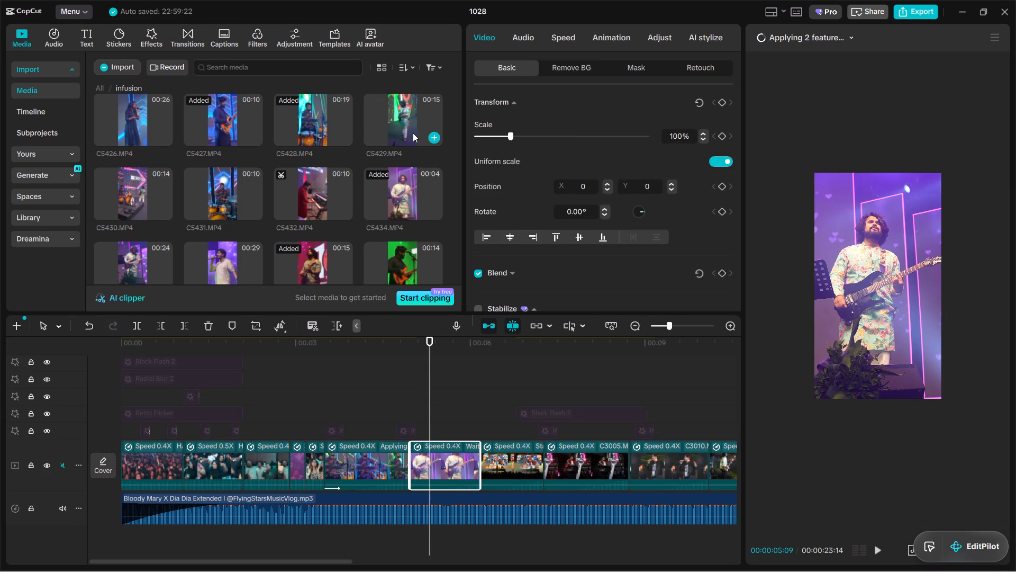
# Play the timeline through the rescaled guitarist clip into the following wide stage clip to review it.
pyautogui.click(388, 390)
pyautogui.press('space')
pyautogui.press('space')
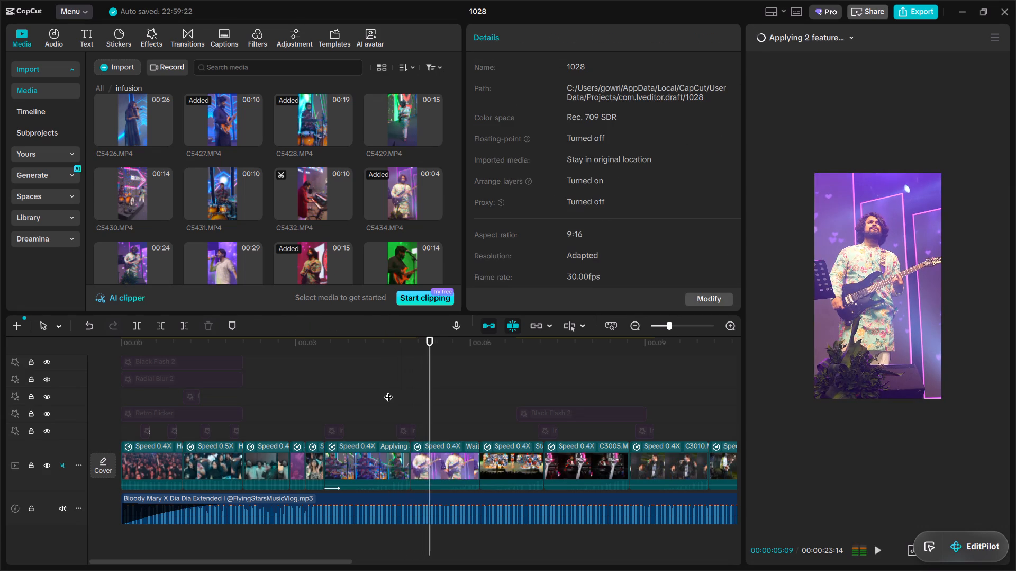
pyautogui.click(441, 478)
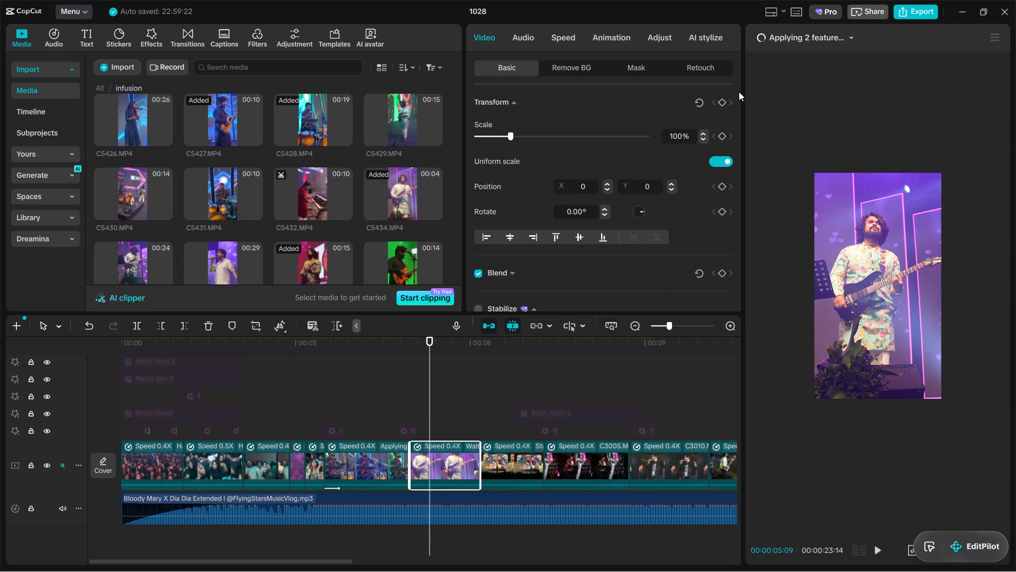
pyautogui.click(414, 418)
pyautogui.press('space')
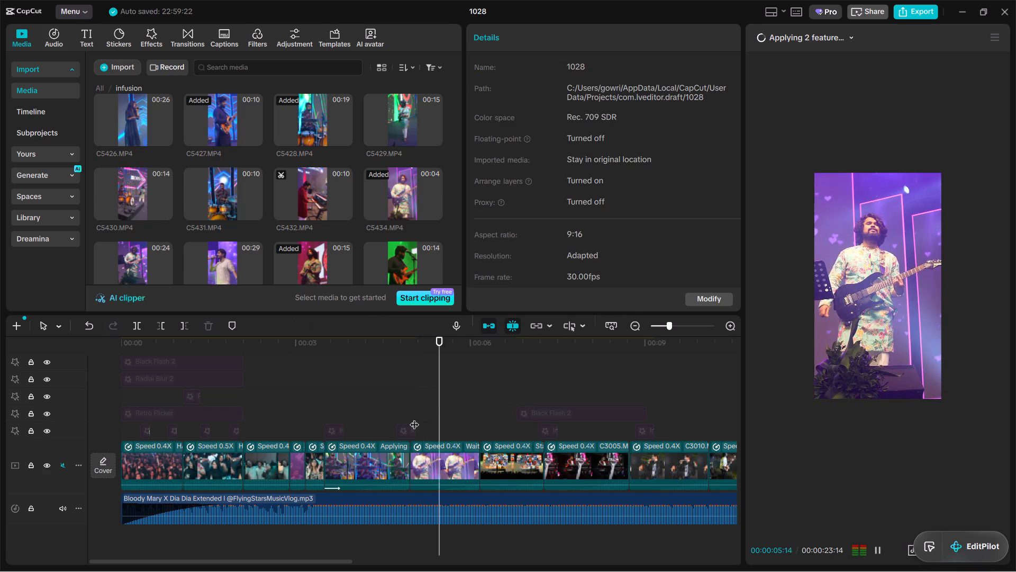
pyautogui.press('space')
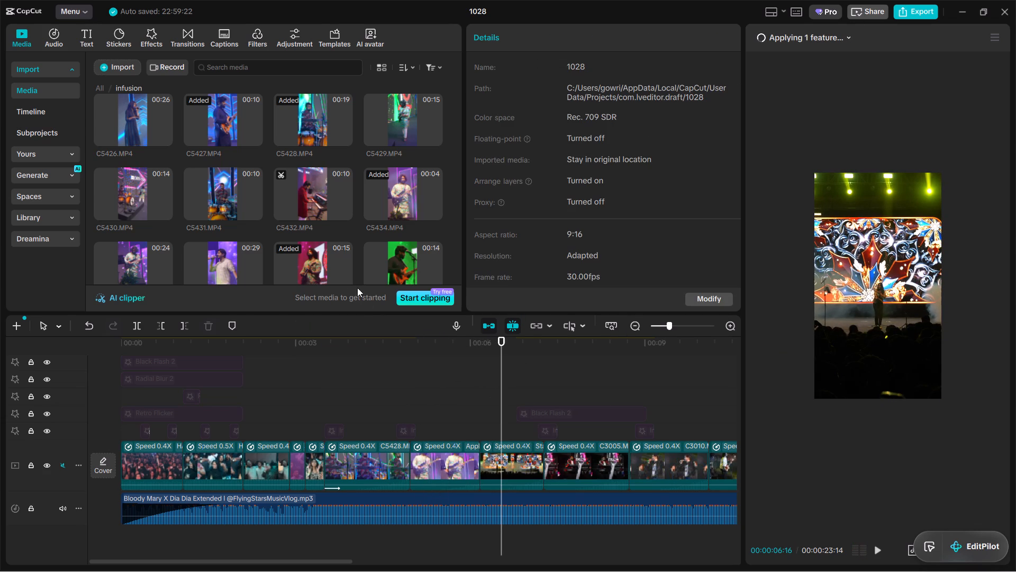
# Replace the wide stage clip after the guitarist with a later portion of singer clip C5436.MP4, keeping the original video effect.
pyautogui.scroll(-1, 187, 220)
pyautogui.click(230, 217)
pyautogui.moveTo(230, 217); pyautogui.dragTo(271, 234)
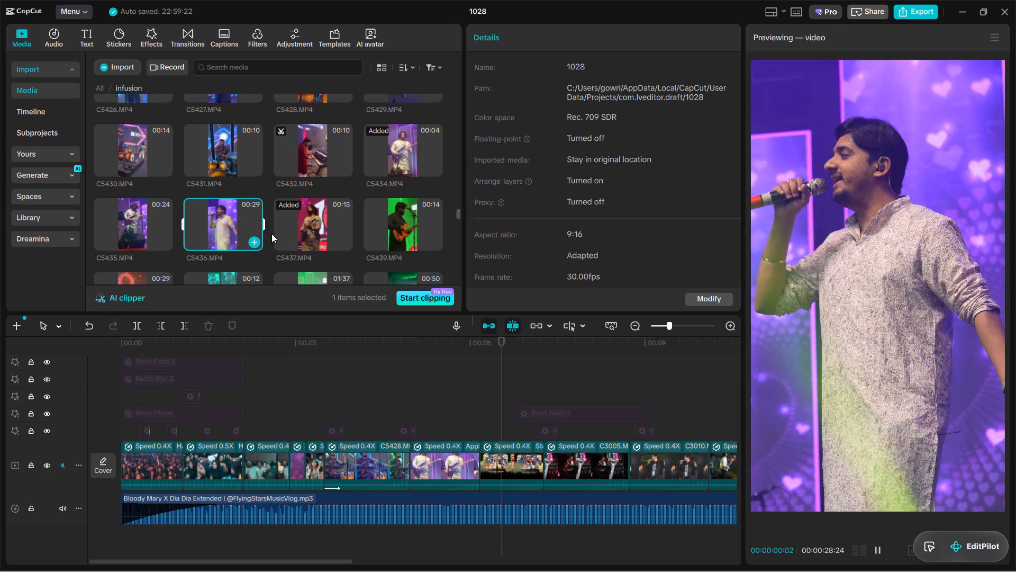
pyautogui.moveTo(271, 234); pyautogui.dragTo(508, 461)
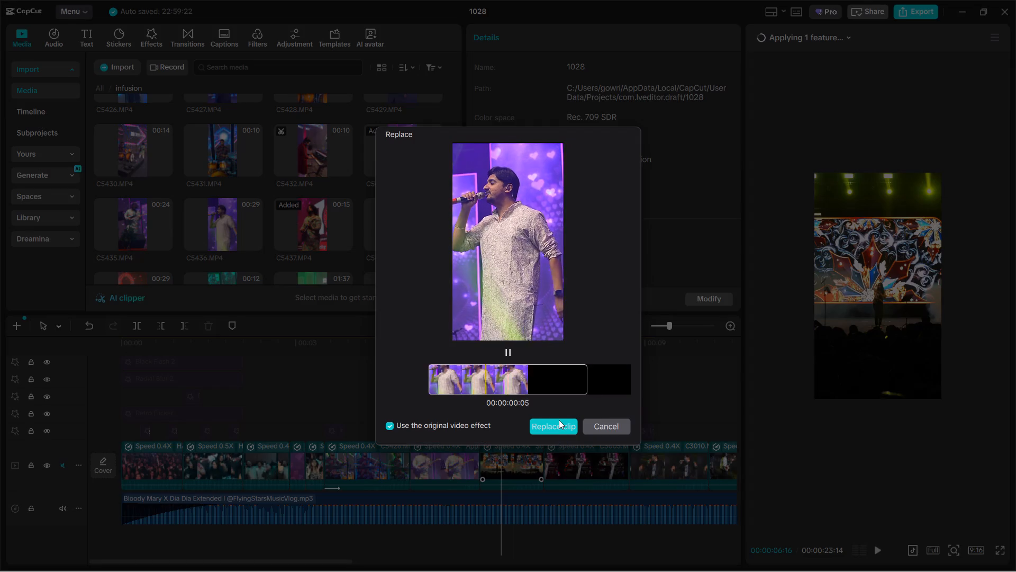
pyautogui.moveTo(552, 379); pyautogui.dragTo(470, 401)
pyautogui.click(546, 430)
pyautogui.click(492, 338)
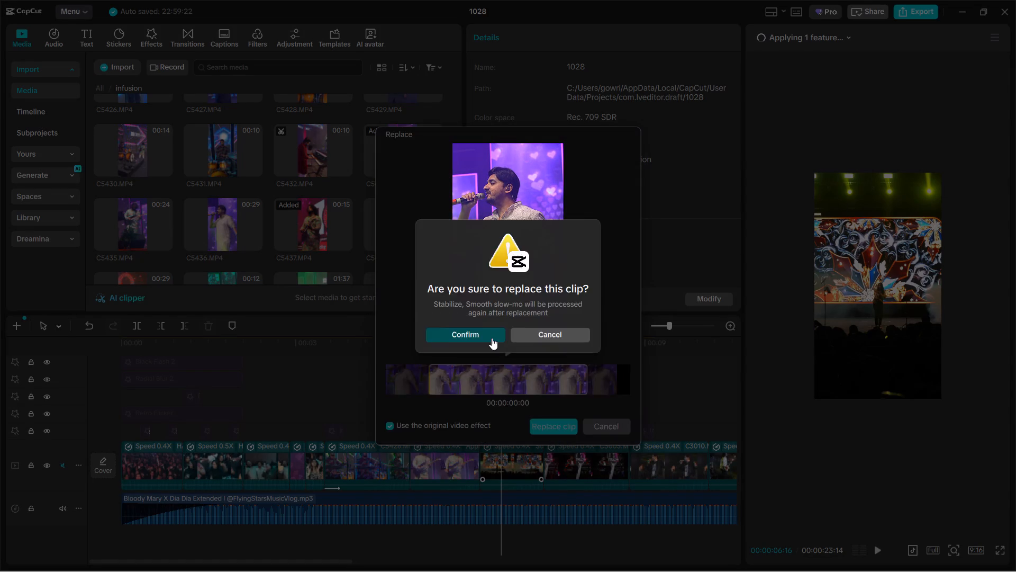
# Set the scale of the replaced clip after the guitarist to 110%.
pyautogui.press('space')
pyautogui.press('space')
pyautogui.click(508, 463)
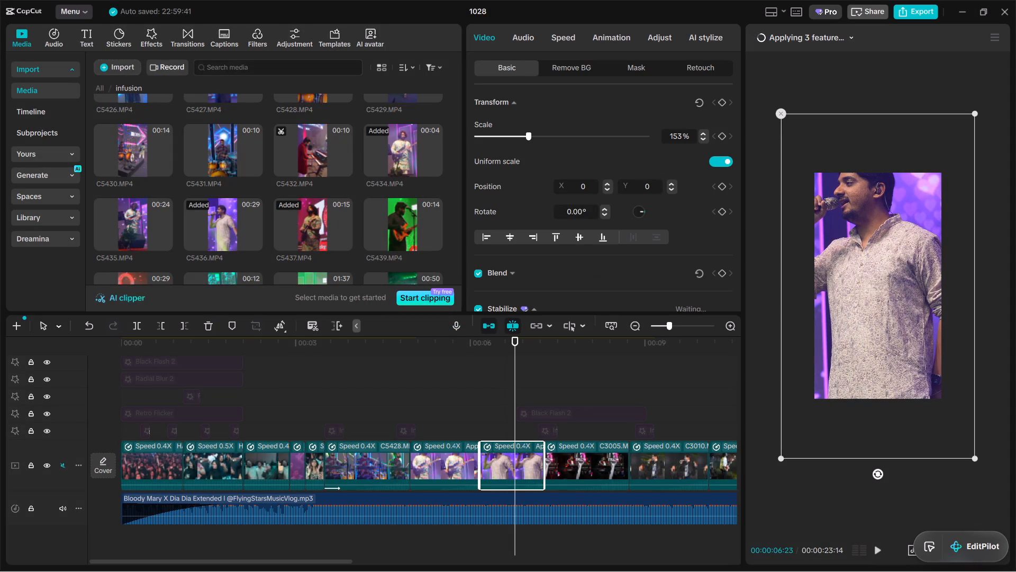
pyautogui.moveTo(684, 138); pyautogui.dragTo(619, 135)
pyautogui.write('110')
pyautogui.press('Return')
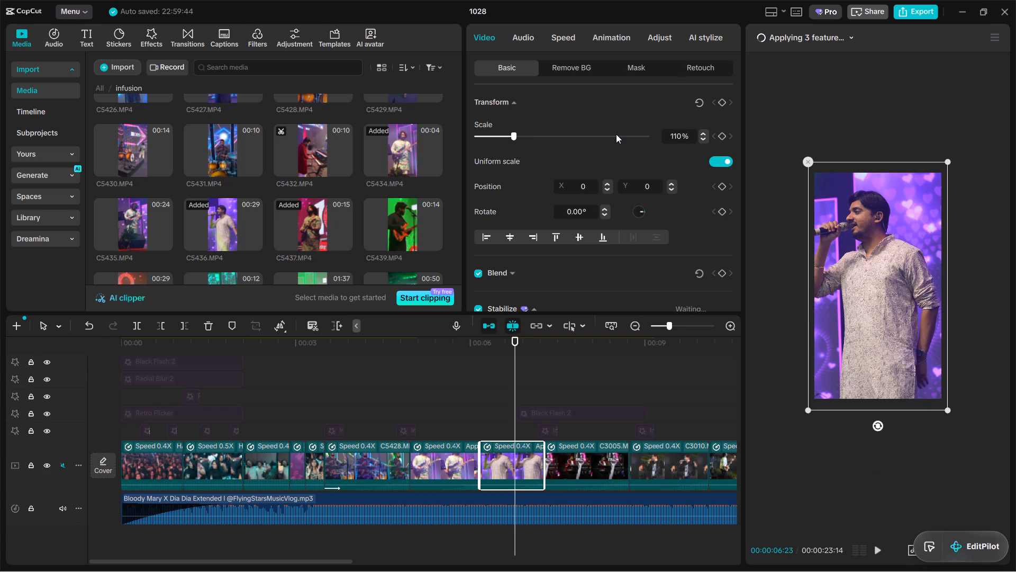
# Play the timeline from before the singer clip into the following dark keyboardist clip to check the flow.
pyautogui.click(439, 385)
pyautogui.moveTo(439, 384); pyautogui.dragTo(0, 388)
pyautogui.press('space')
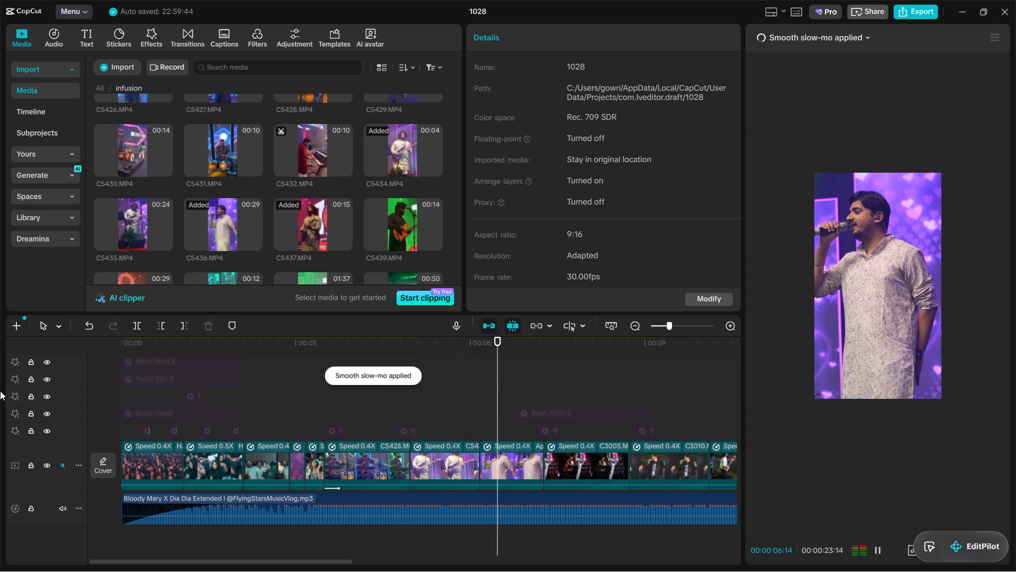
pyautogui.press('space')
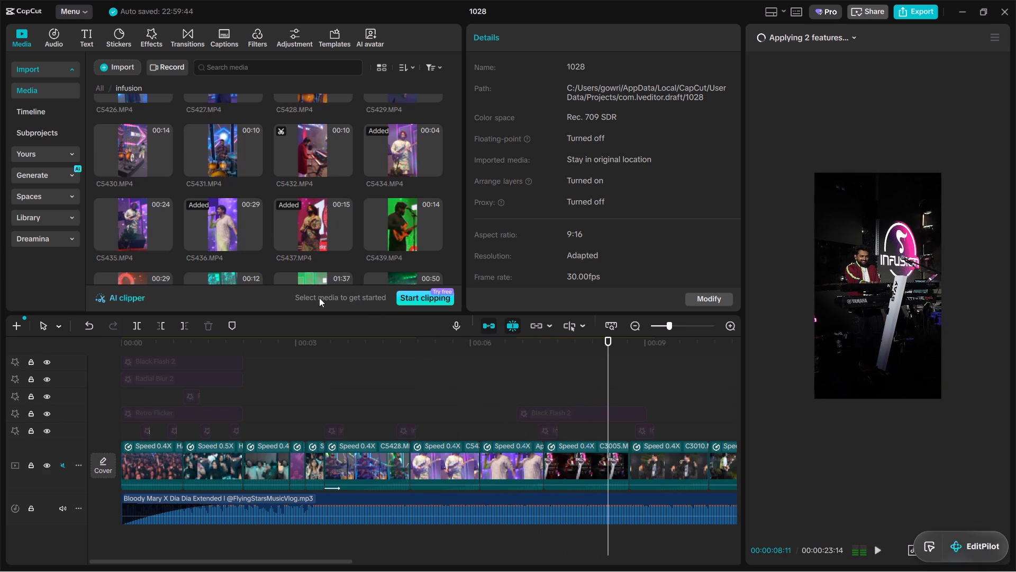
# Replace the singer clip with a later portion of keyboardist clip C5432.MP4, keeping the original video effect.
pyautogui.click(314, 148)
pyautogui.moveTo(314, 148); pyautogui.dragTo(434, 355)
pyautogui.moveTo(434, 355); pyautogui.dragTo(495, 476)
pyautogui.click(548, 425)
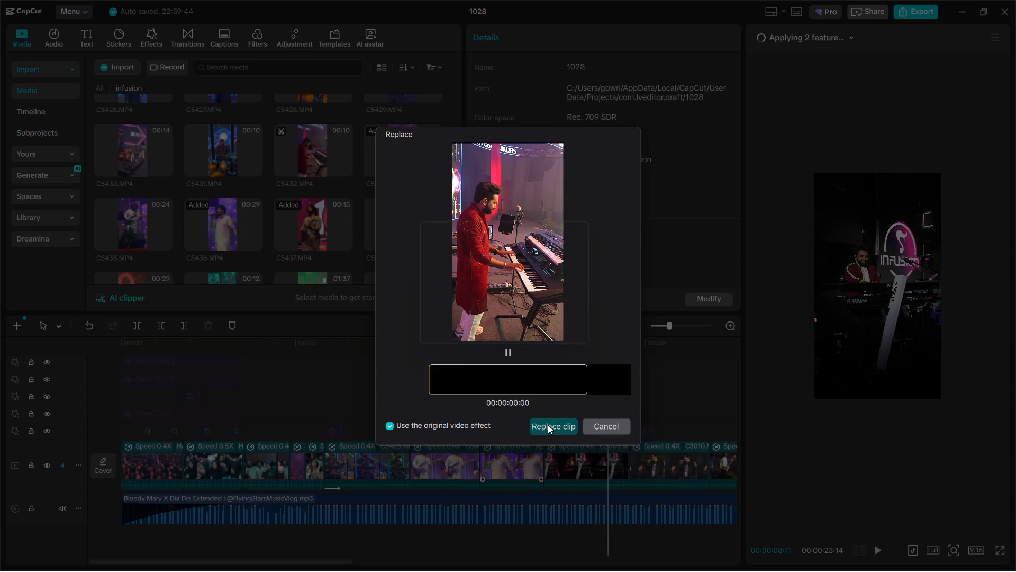
pyautogui.click(524, 344)
pyautogui.click(525, 377)
pyautogui.click(540, 342)
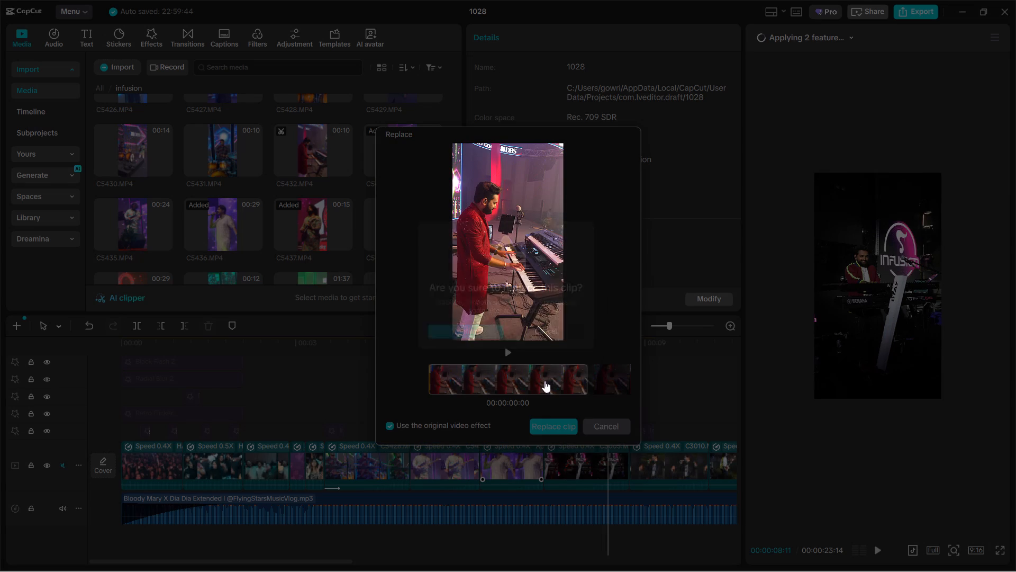
pyautogui.moveTo(545, 381); pyautogui.dragTo(340, 412)
pyautogui.click(550, 444)
pyautogui.click(550, 430)
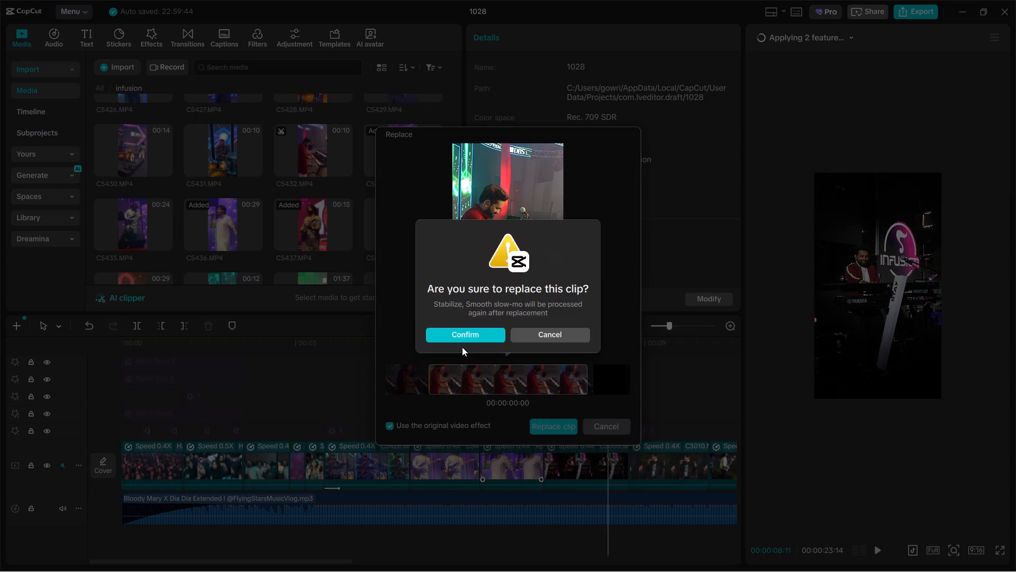
pyautogui.click(456, 335)
# Play the timeline across the new red-outfit keyboardist clip into the dark clip C3005 to review it.
pyautogui.click(494, 428)
pyautogui.press('space')
pyautogui.press('space')
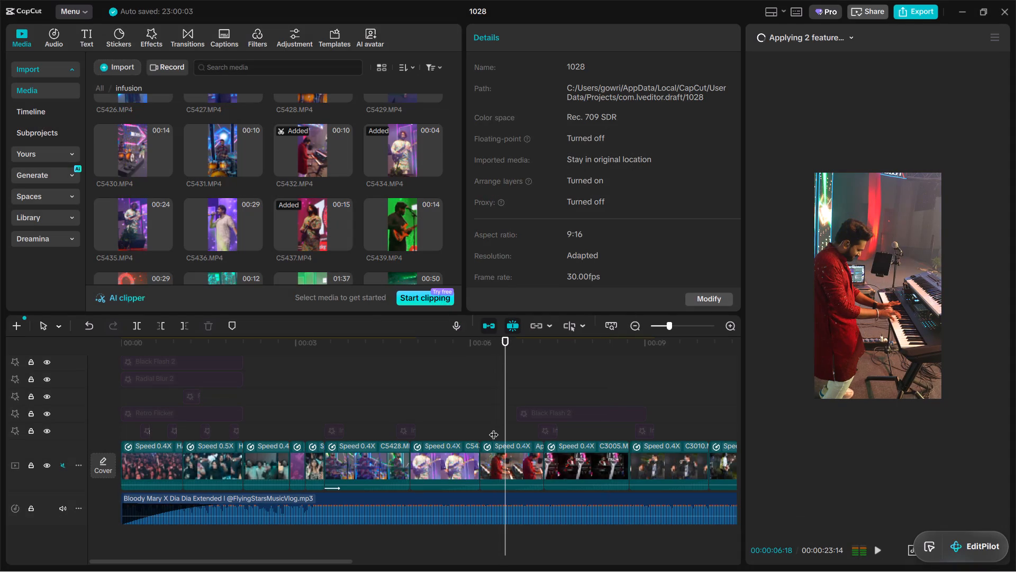
pyautogui.press('space')
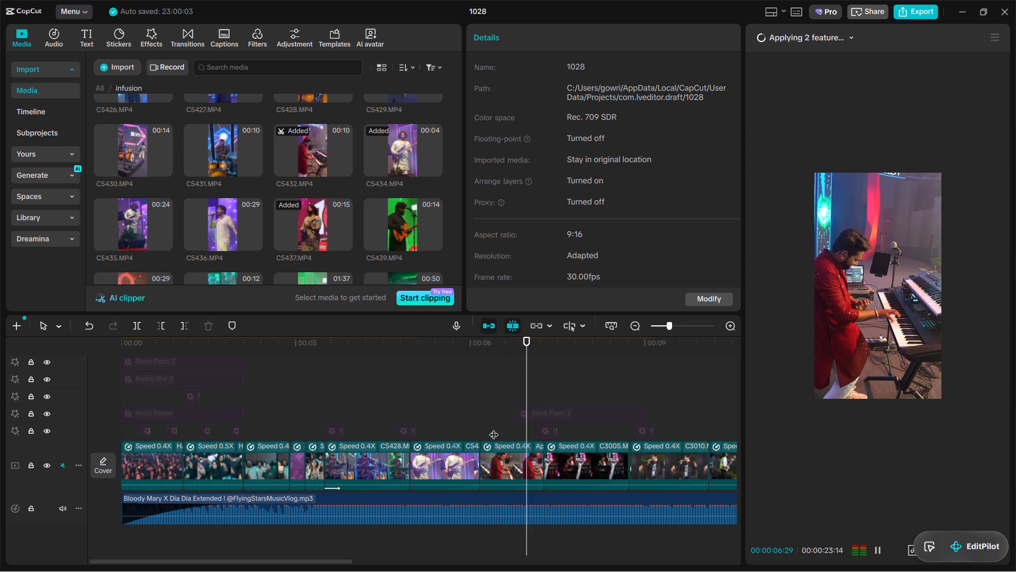
pyautogui.press('space')
pyautogui.press('space')
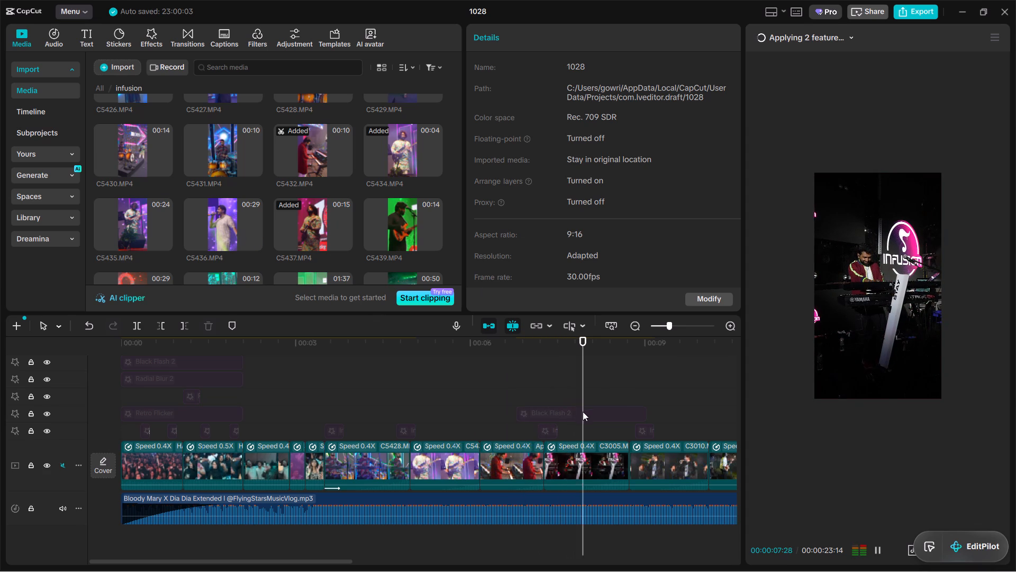
pyautogui.press('space')
# Browse the infusion media folder for performer footage to replace the dark keyboardist clip C3005.
pyautogui.click(616, 469)
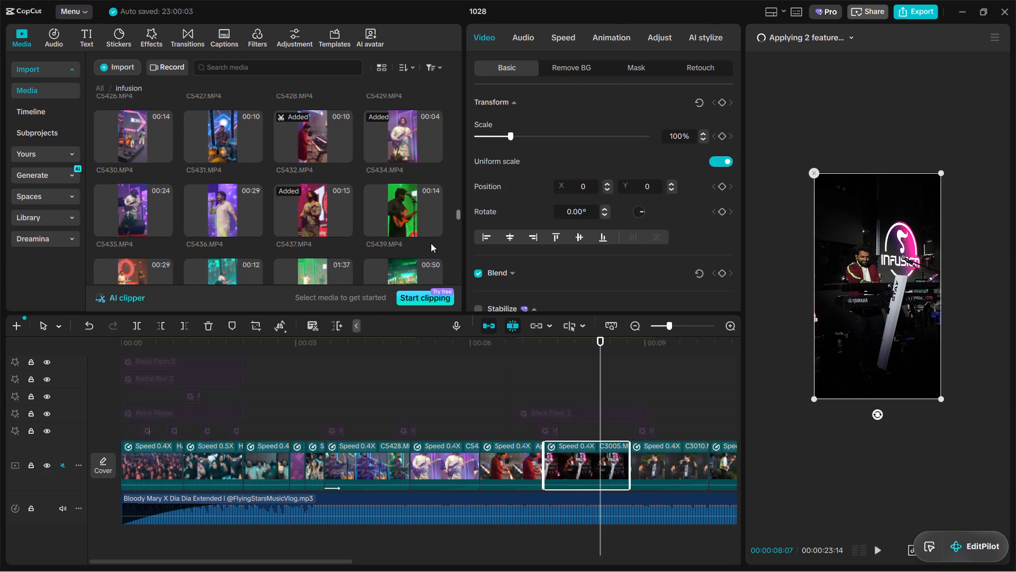
pyautogui.scroll(-1, 431, 243)
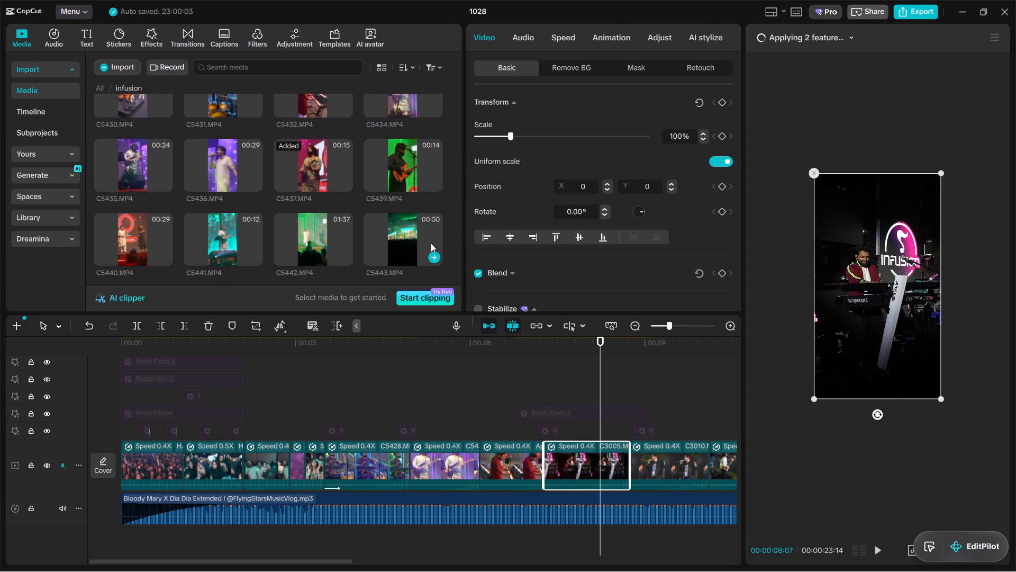
pyautogui.scroll(-2, 431, 243)
pyautogui.scroll(1, 431, 243)
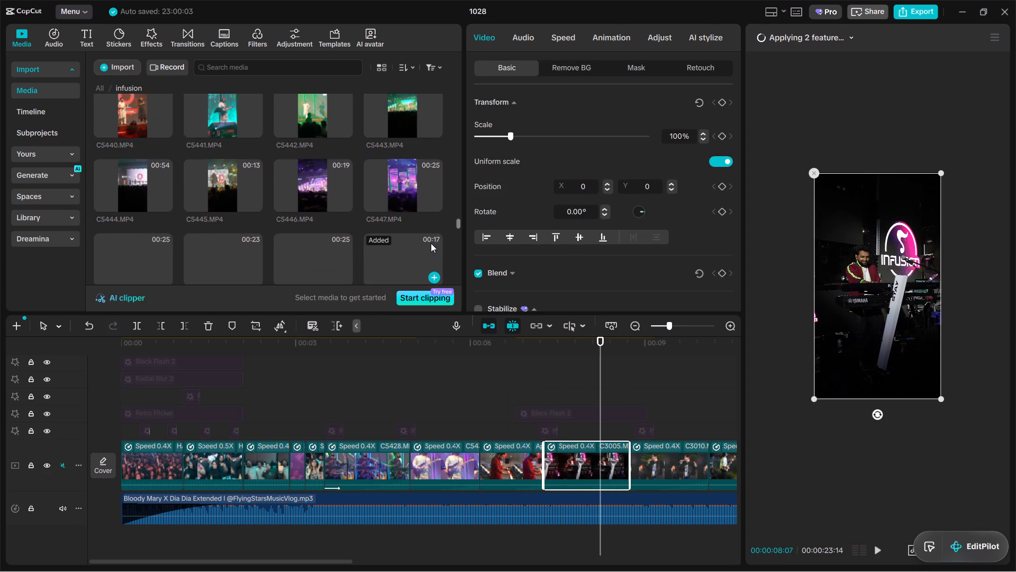
pyautogui.scroll(1, 431, 243)
pyautogui.scroll(1, 333, 241)
pyautogui.scroll(-1, 334, 239)
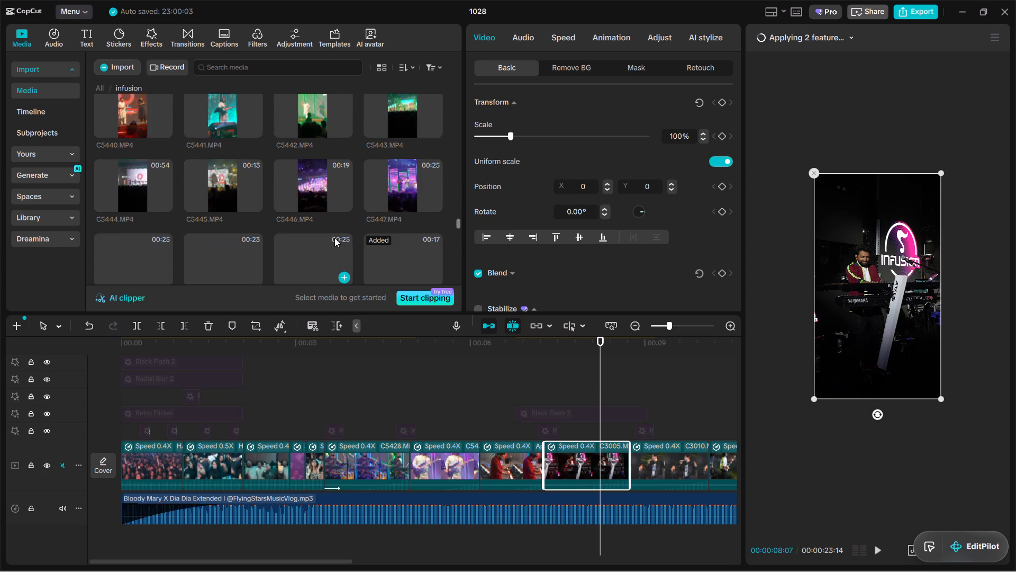
pyautogui.scroll(-4, 334, 238)
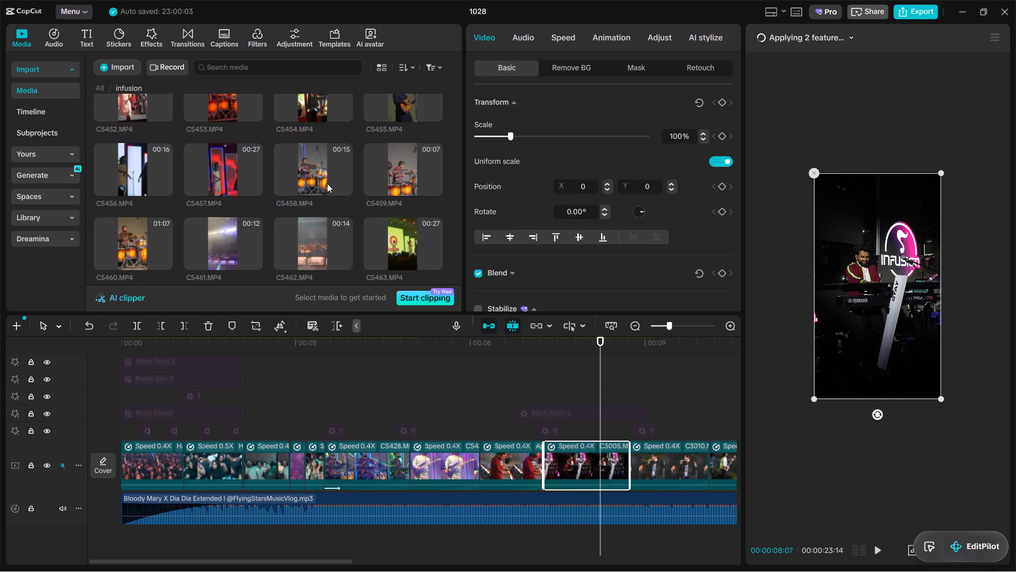
pyautogui.click(321, 169)
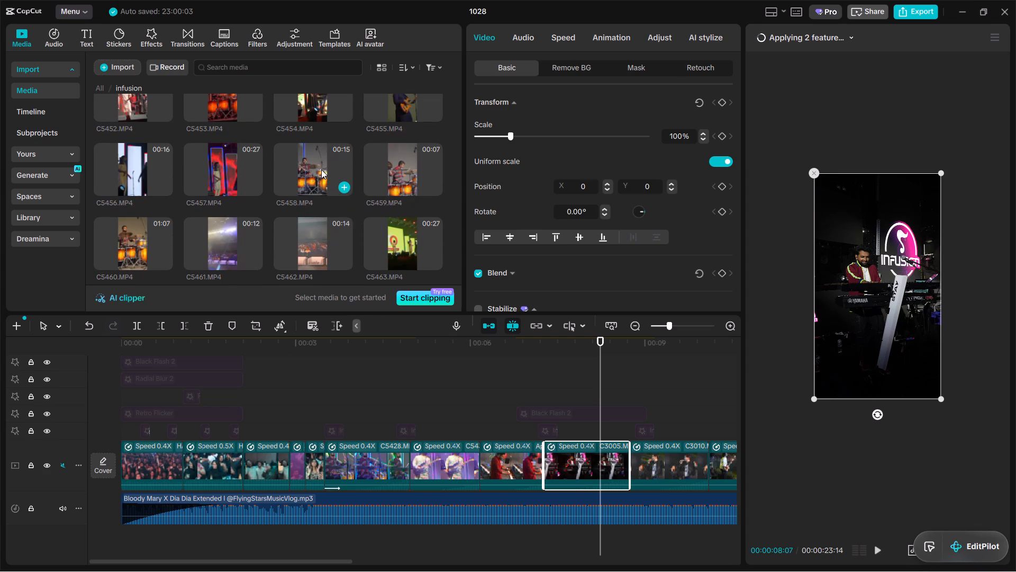
pyautogui.scroll(-3, 396, 196)
pyautogui.scroll(7, 396, 199)
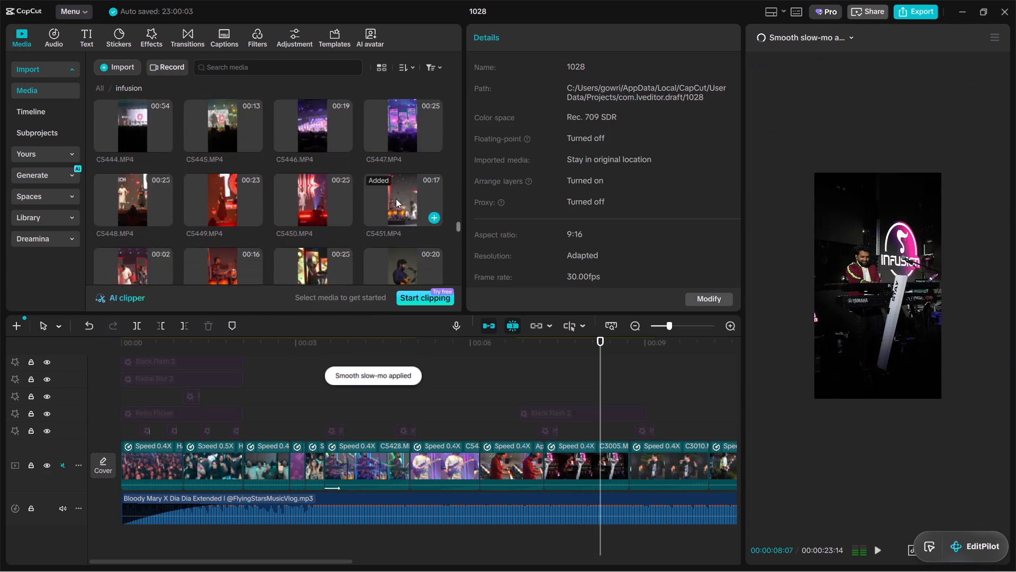
pyautogui.scroll(10, 396, 199)
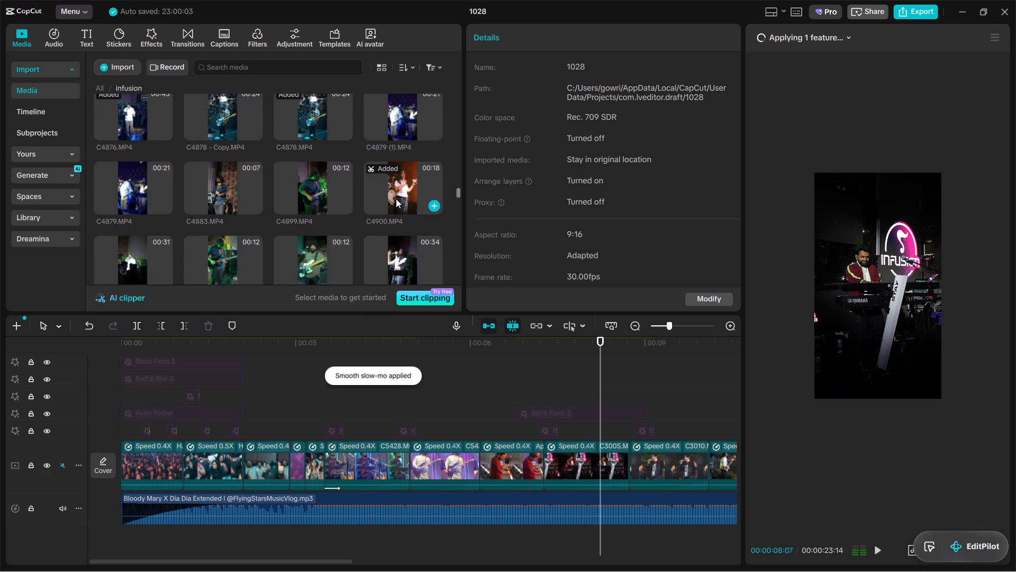
pyautogui.scroll(-3, 393, 205)
# Replace the dark keyboardist clip C3005 with a later portion of drummer clip C4929.MP4, keeping the original video effect.
pyautogui.moveTo(324, 164); pyautogui.dragTo(593, 449)
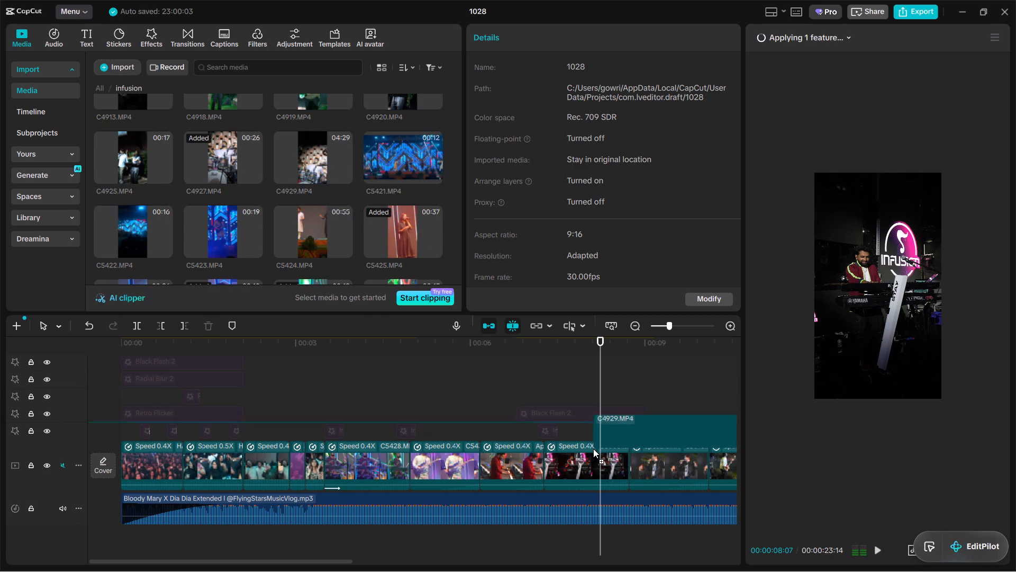
pyautogui.moveTo(593, 449); pyautogui.dragTo(592, 453)
pyautogui.moveTo(519, 390); pyautogui.dragTo(324, 397)
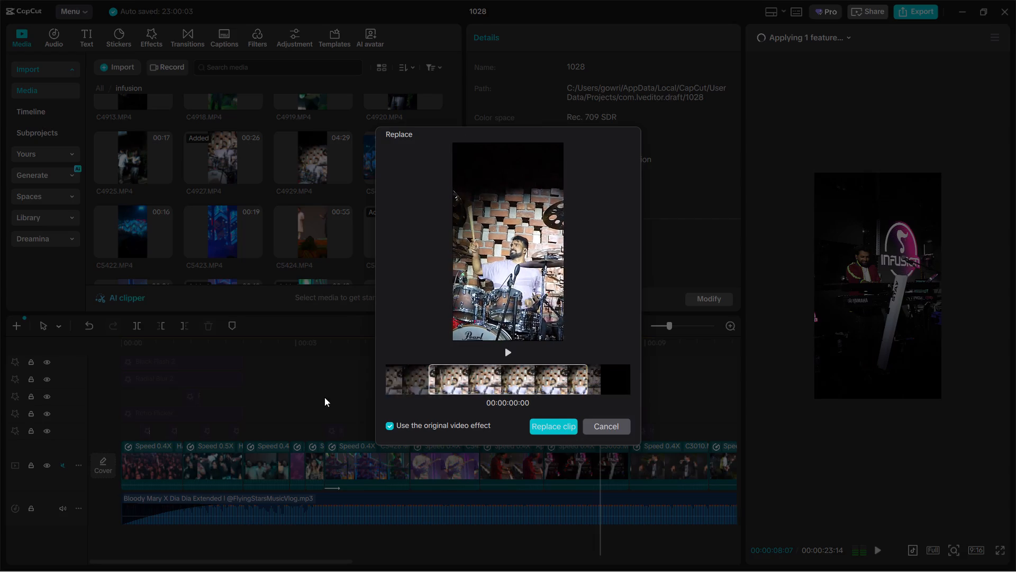
pyautogui.moveTo(324, 397); pyautogui.dragTo(238, 403)
pyautogui.moveTo(524, 387); pyautogui.dragTo(0, 394)
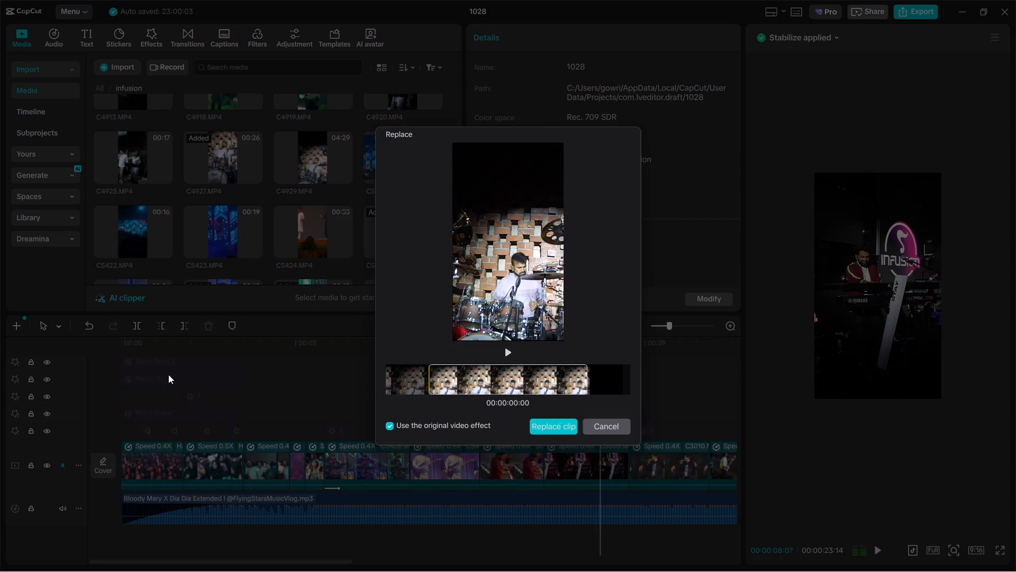
pyautogui.moveTo(521, 377); pyautogui.dragTo(0, 370)
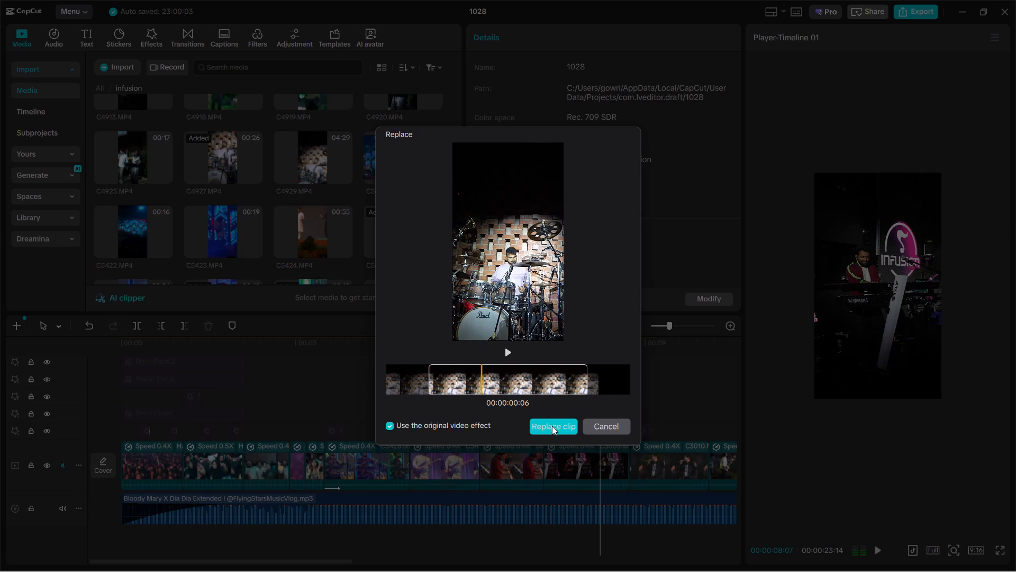
pyautogui.click(552, 426)
pyautogui.click(441, 316)
pyautogui.click(451, 326)
pyautogui.click(454, 334)
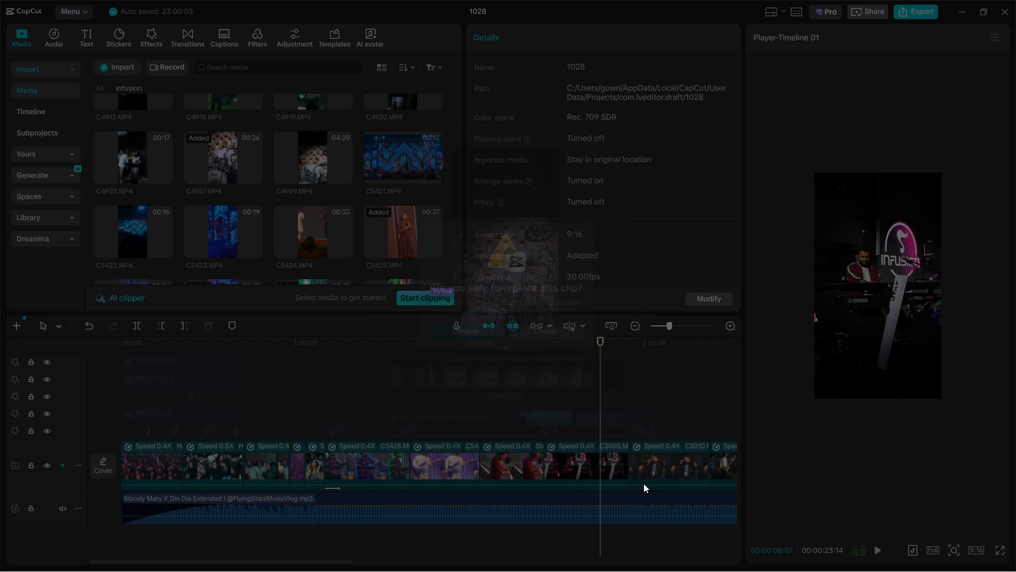
# Enlarge the new drummer clip to about 121% and shift it slightly upward in the frame.
pyautogui.click(589, 465)
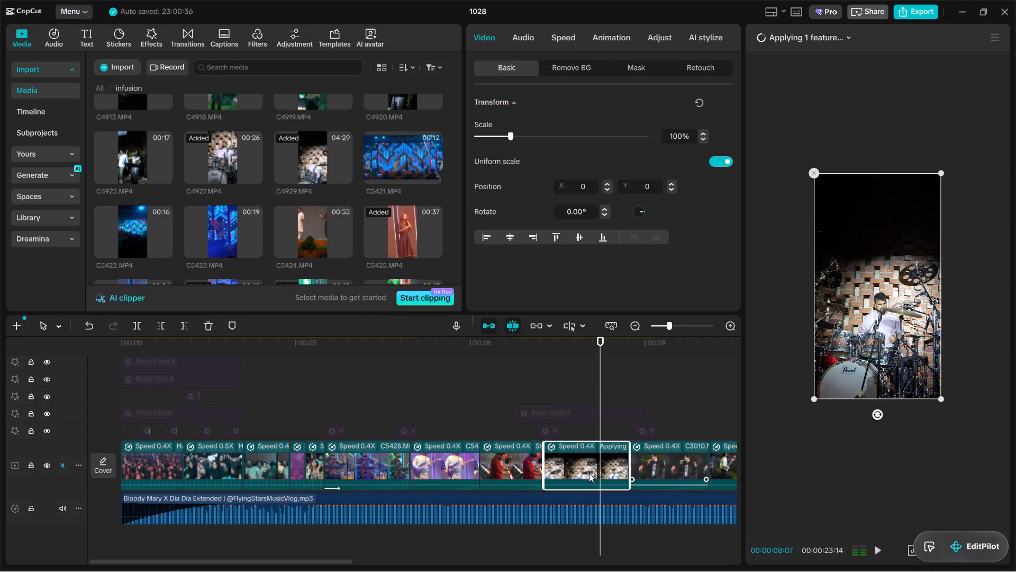
pyautogui.click(589, 473)
pyautogui.moveTo(939, 398); pyautogui.dragTo(949, 439)
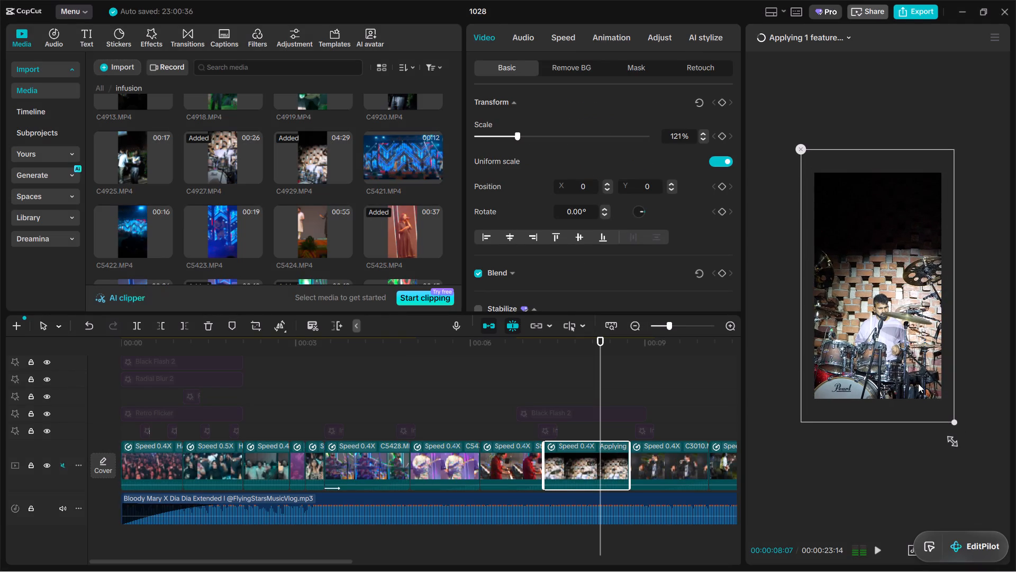
pyautogui.moveTo(917, 382); pyautogui.dragTo(918, 373)
# Play the timeline from before the new drummer clip into the singers' clip C3010 to review the sequence.
pyautogui.click(515, 392)
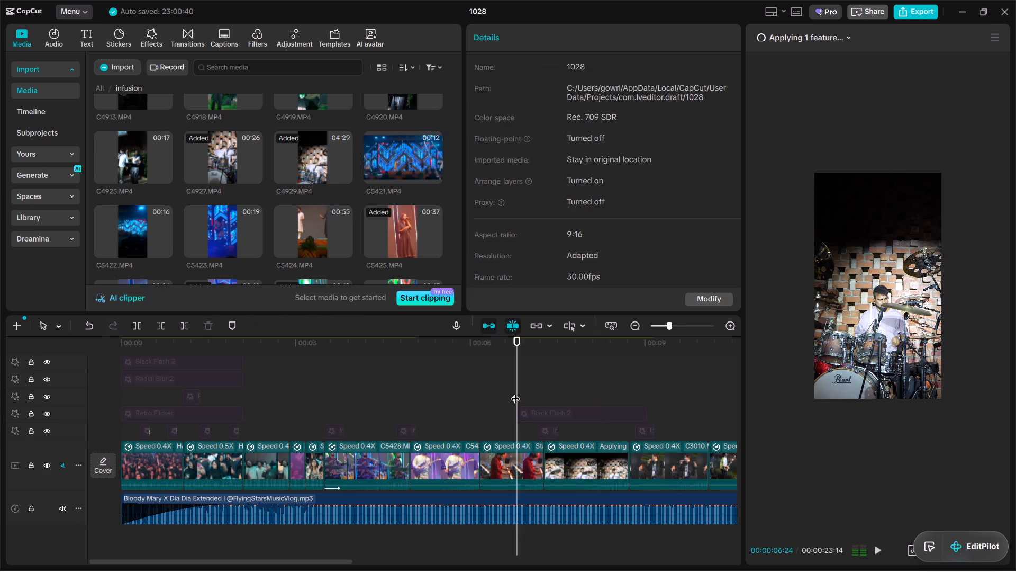
pyautogui.press('space')
pyautogui.press('space')
pyautogui.press('space')
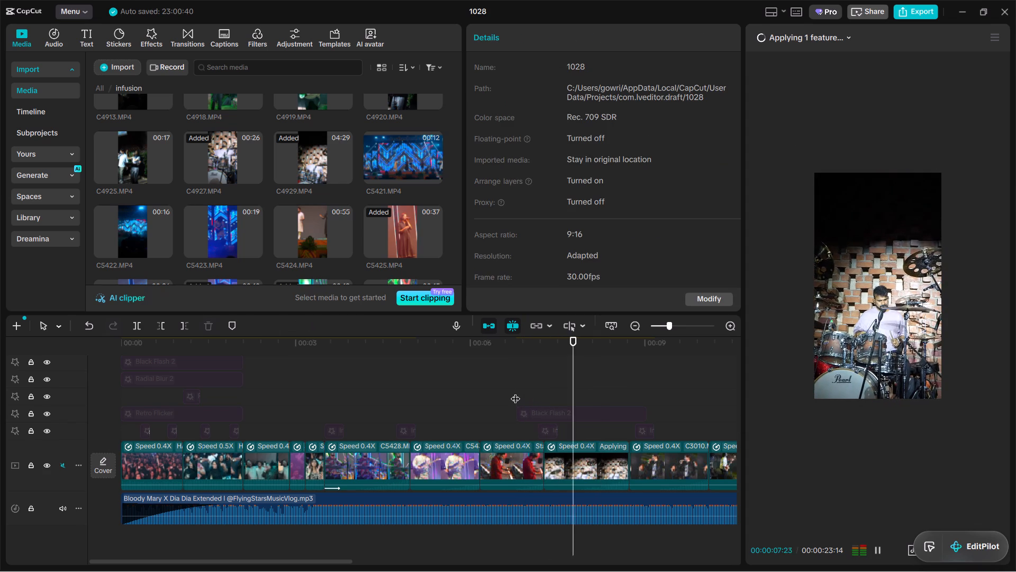
pyautogui.press('space')
pyautogui.press('space')
pyautogui.press('space')
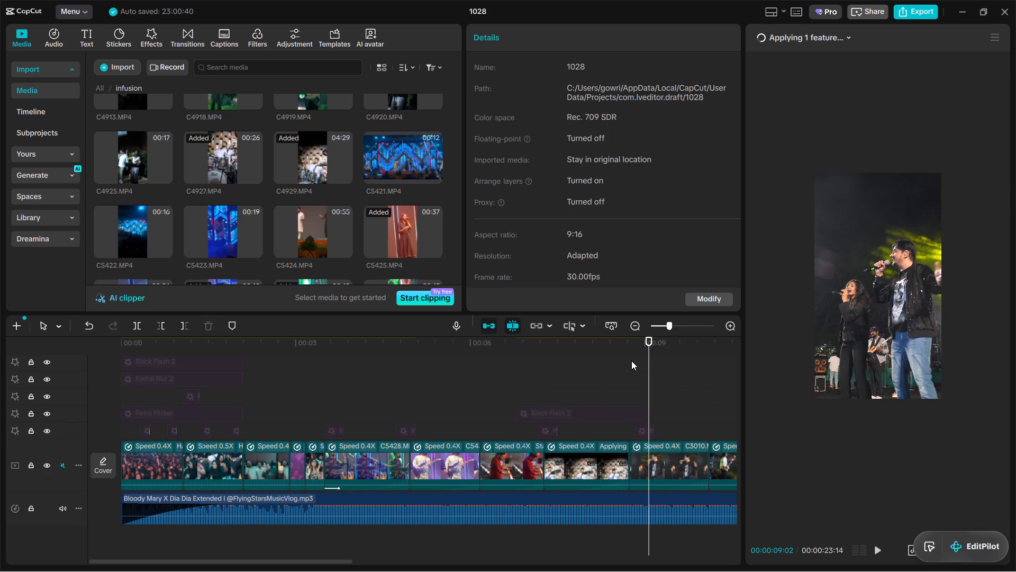
# Replace the singers' clip C3010 with a slightly later portion of C4925.MP4, keeping the original video effect.
pyautogui.click(141, 151)
pyautogui.moveTo(141, 151); pyautogui.dragTo(655, 441)
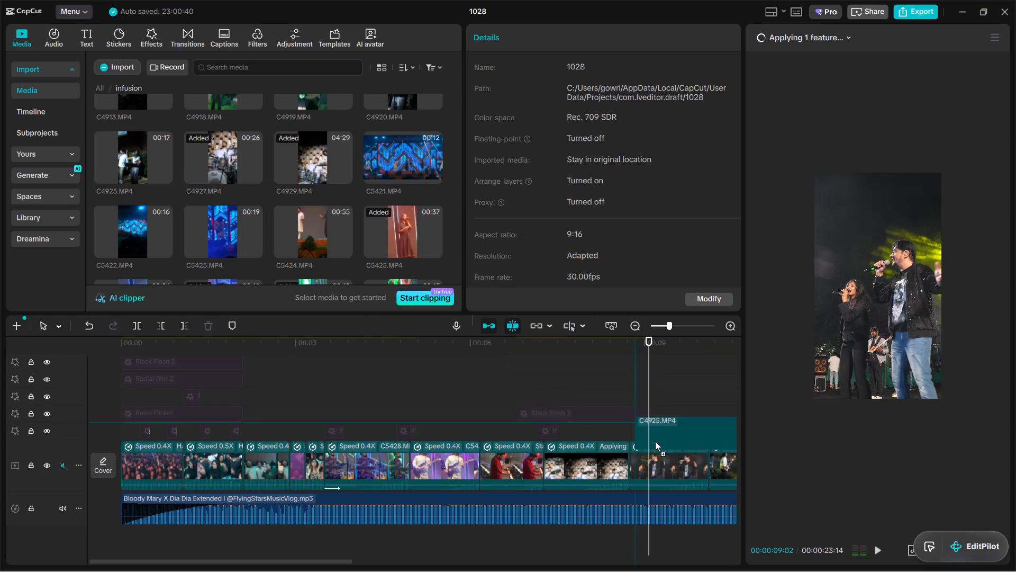
pyautogui.moveTo(655, 441); pyautogui.dragTo(672, 457)
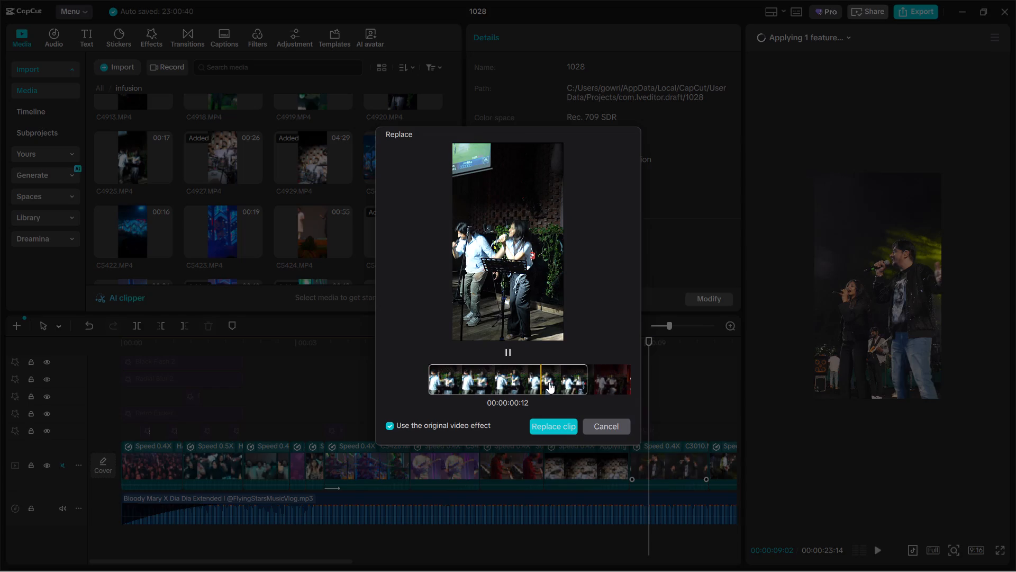
pyautogui.moveTo(550, 381); pyautogui.dragTo(504, 394)
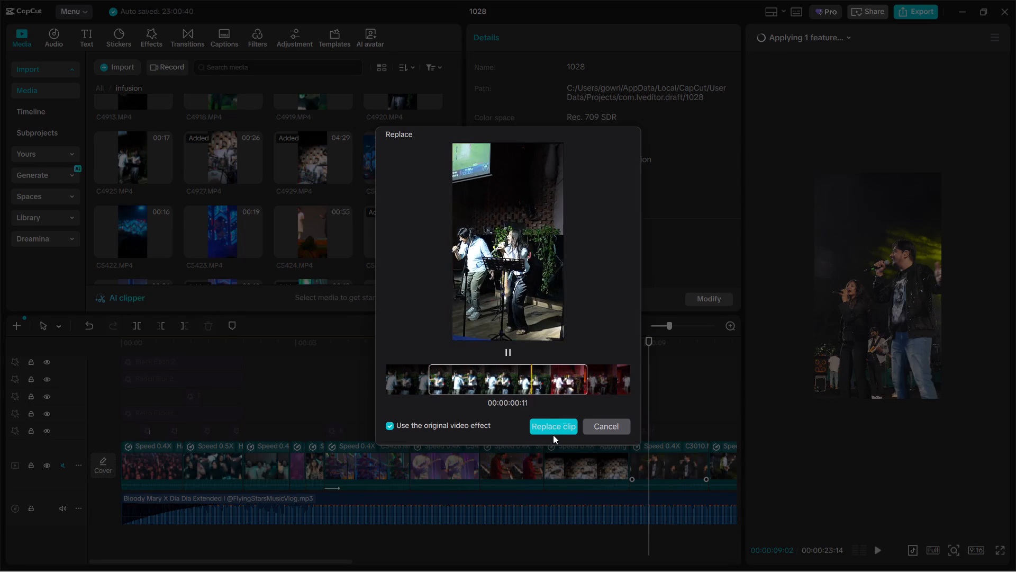
pyautogui.click(553, 435)
pyautogui.click(475, 332)
# Play the new C4925.MP4 singers' clip into the following white-shirt guitarist clip to review the cut.
pyautogui.press('space')
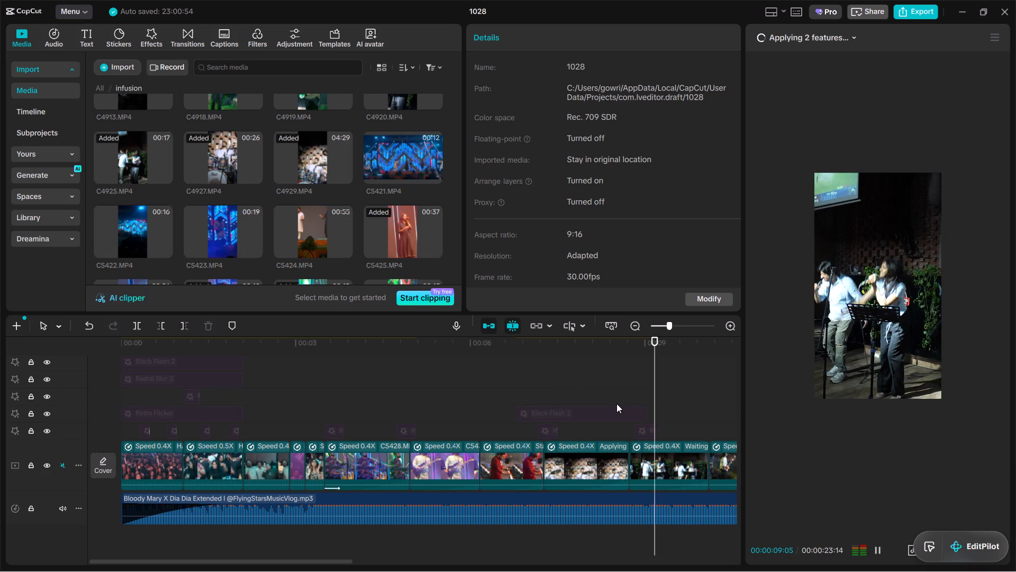
pyautogui.press('space')
pyautogui.press('space')
pyautogui.press('space')
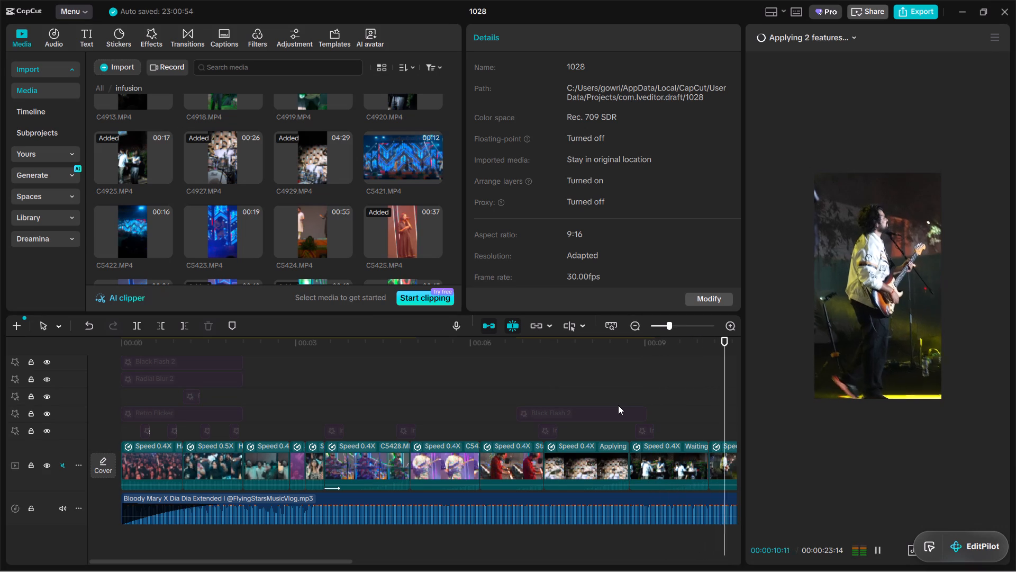
pyautogui.click(699, 419)
pyautogui.moveTo(699, 419); pyautogui.dragTo(548, 449)
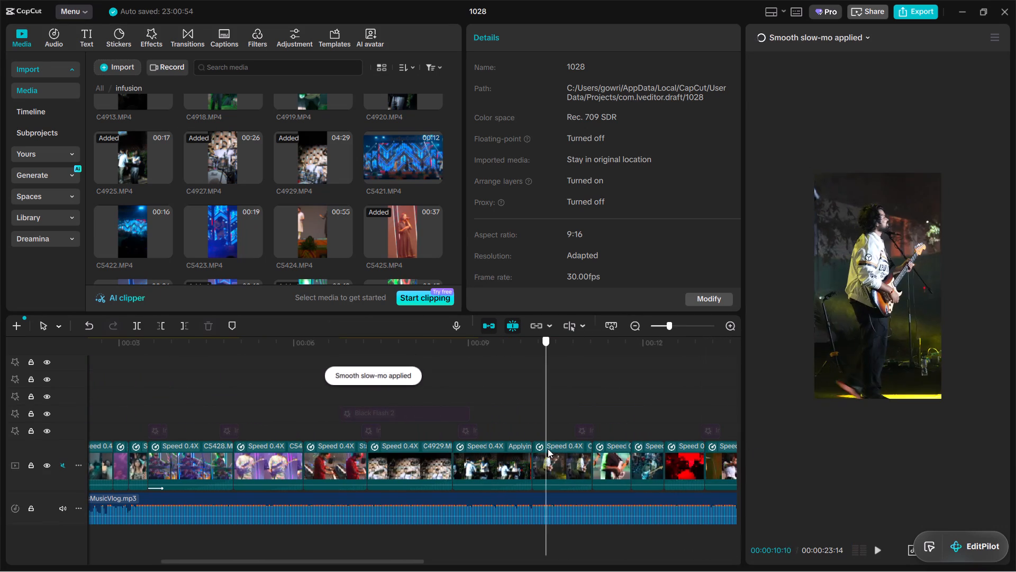
pyautogui.moveTo(548, 449); pyautogui.dragTo(559, 449)
# Replace the white-shirt guitarist clip with C2192.MP4 from the infusion folder, keeping the original video effect.
pyautogui.scroll(-1, 403, 206)
pyautogui.scroll(2, 335, 223)
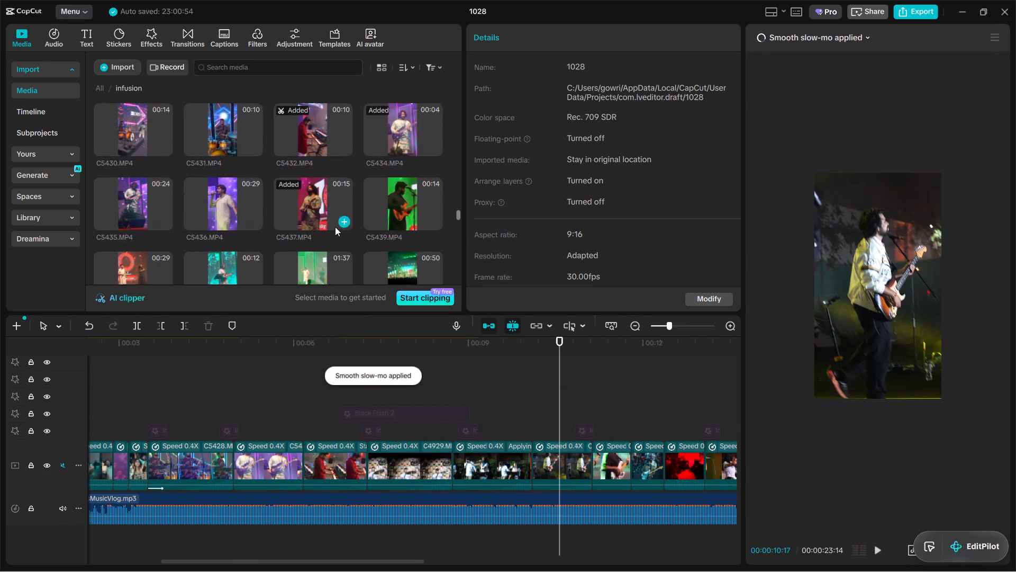
pyautogui.scroll(2, 335, 227)
pyautogui.scroll(2, 385, 192)
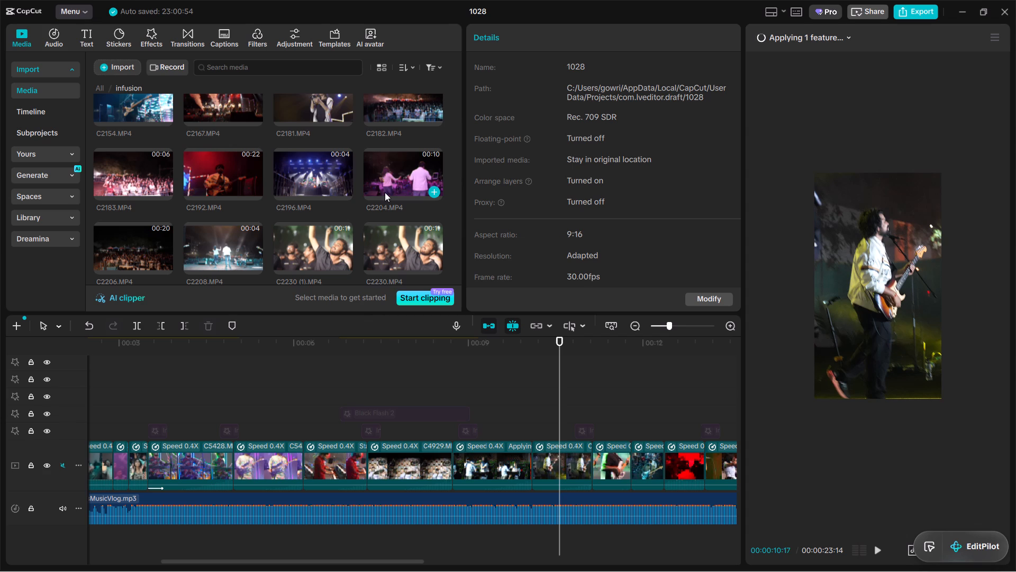
pyautogui.moveTo(244, 172); pyautogui.dragTo(583, 458)
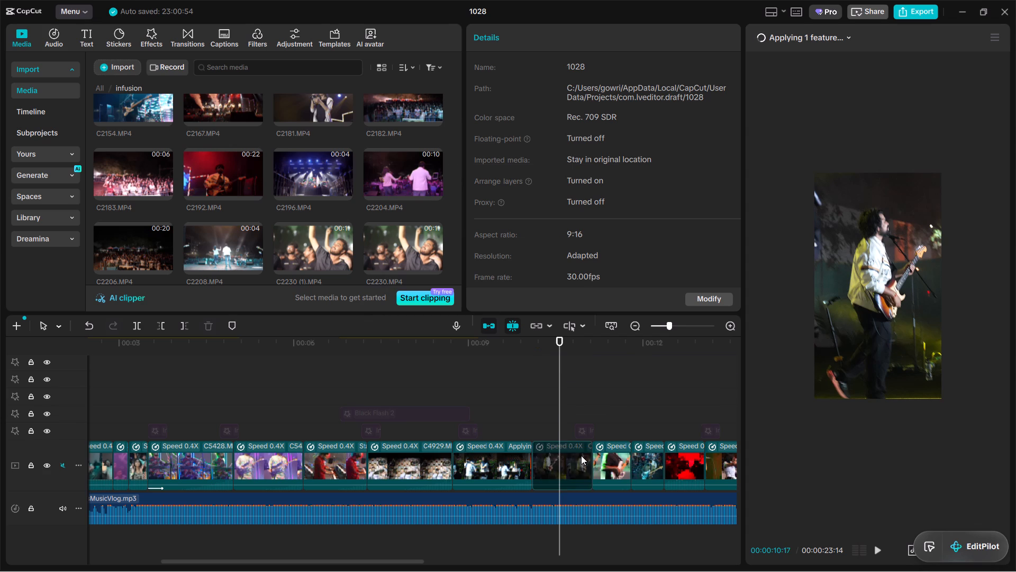
pyautogui.click(575, 410)
pyautogui.click(562, 403)
pyautogui.click(453, 330)
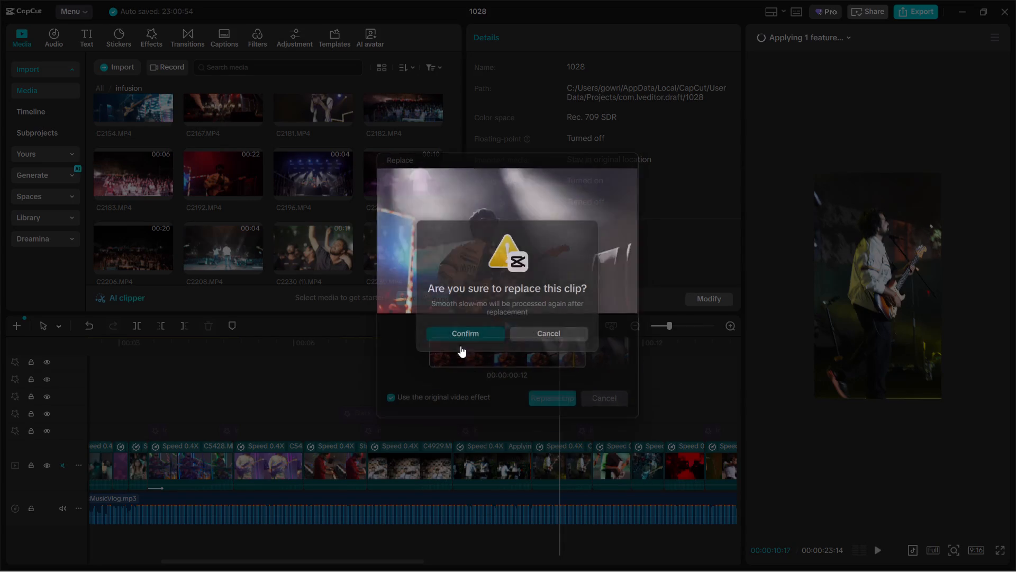
pyautogui.click(460, 346)
# Enlarge the new C2192.MP4 guitarist clip to 339% so it fills the vertical frame.
pyautogui.click(555, 465)
pyautogui.click(568, 140)
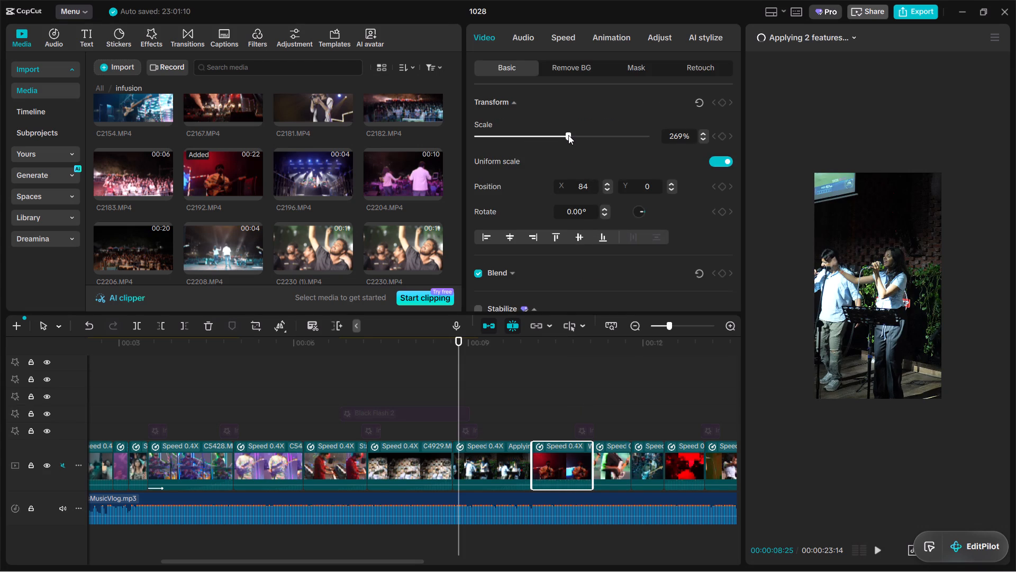
pyautogui.click(568, 135)
pyautogui.click(555, 391)
pyautogui.click(563, 447)
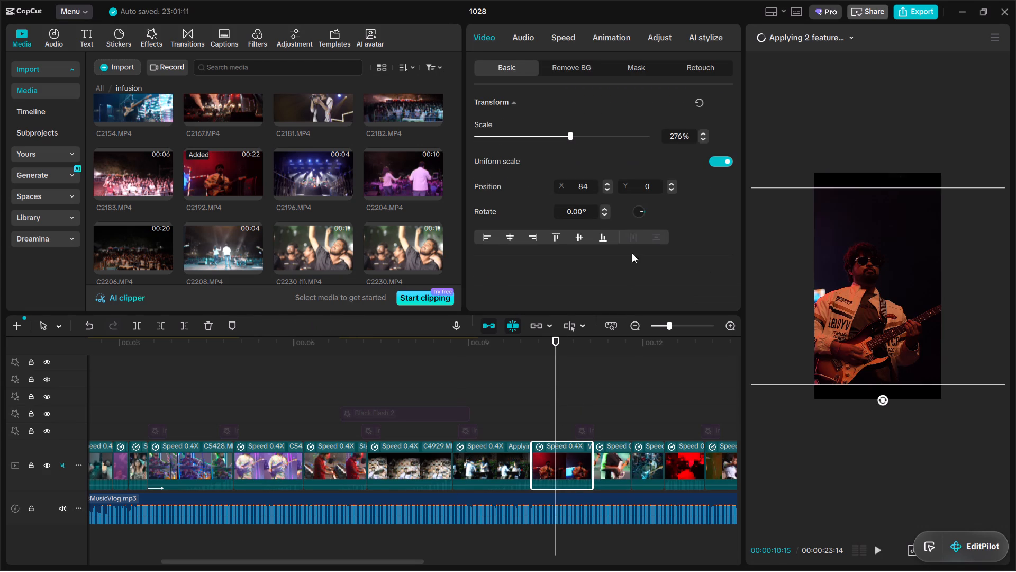
pyautogui.moveTo(574, 140); pyautogui.dragTo(592, 157)
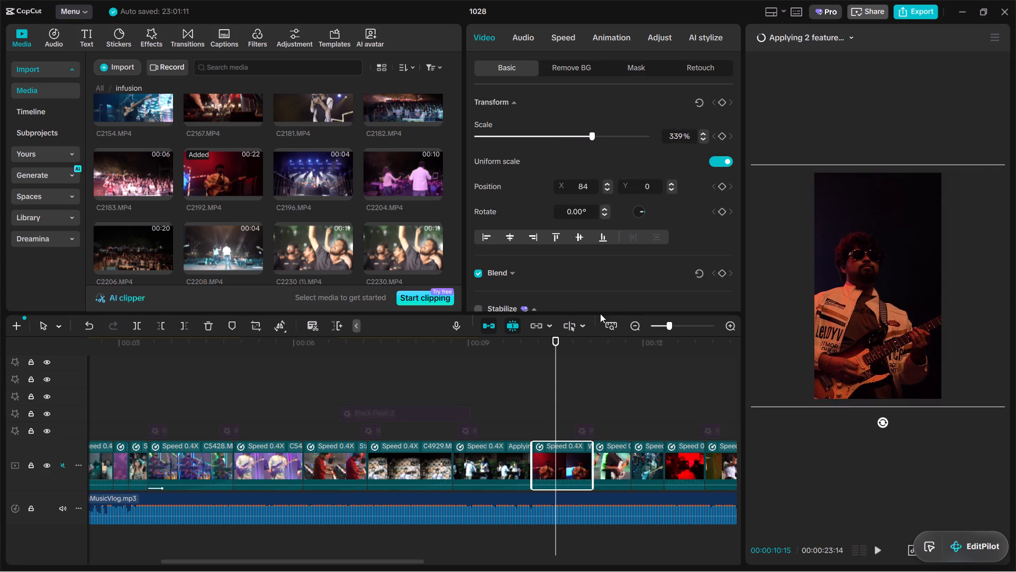
# Shift the C2192.MP4 guitarist clip sideways to position X 343, checking its framing in playback before and after.
pyautogui.click(534, 429)
pyautogui.moveTo(534, 429); pyautogui.dragTo(500, 426)
pyautogui.press('space')
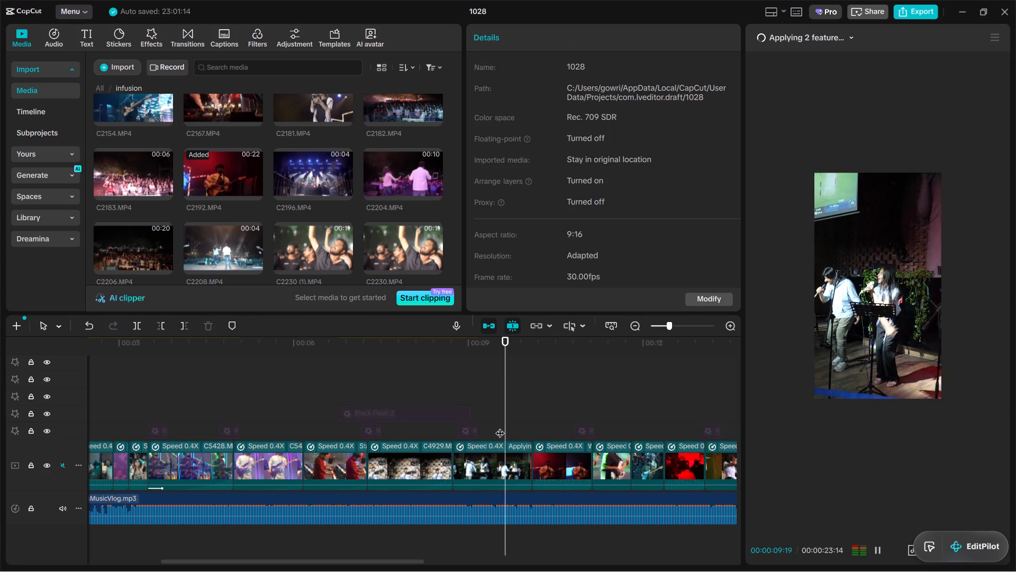
pyautogui.press('space')
pyautogui.press('space')
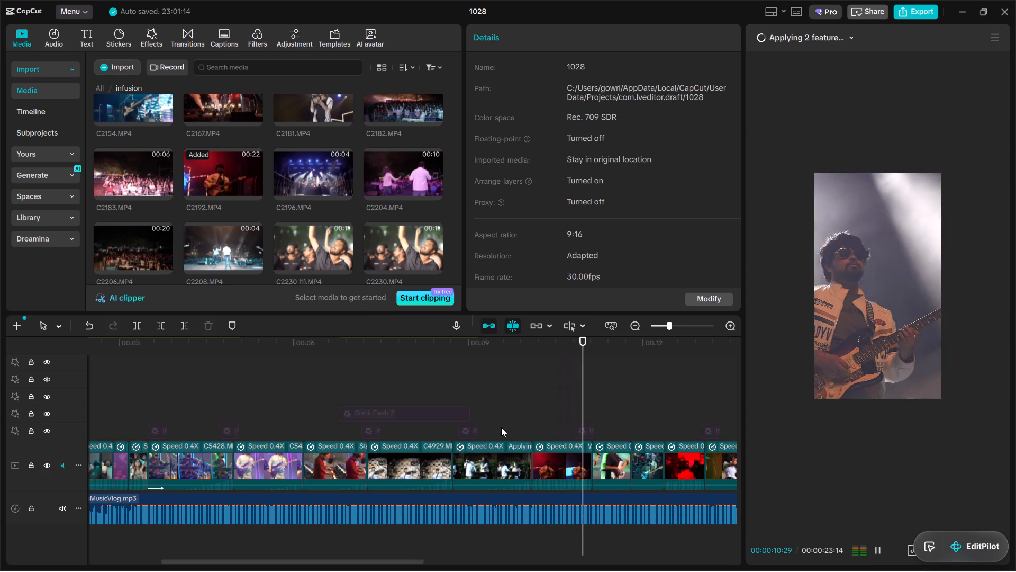
pyautogui.press('space')
pyautogui.click(561, 405)
pyautogui.click(569, 462)
pyautogui.moveTo(879, 339); pyautogui.dragTo(894, 340)
pyautogui.press('space')
pyautogui.press('space')
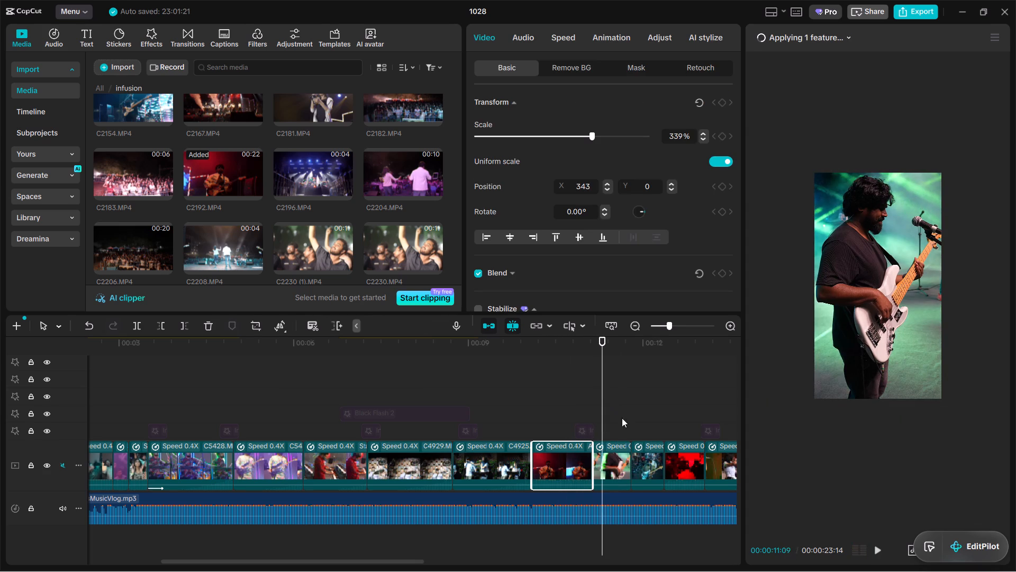
pyautogui.press('space')
pyautogui.press('space')
# Move the green-lit bassist clip behind the red crowd clip and play the changed cut.
pyautogui.click(610, 417)
pyautogui.click(618, 467)
pyautogui.moveTo(613, 463); pyautogui.dragTo(676, 476)
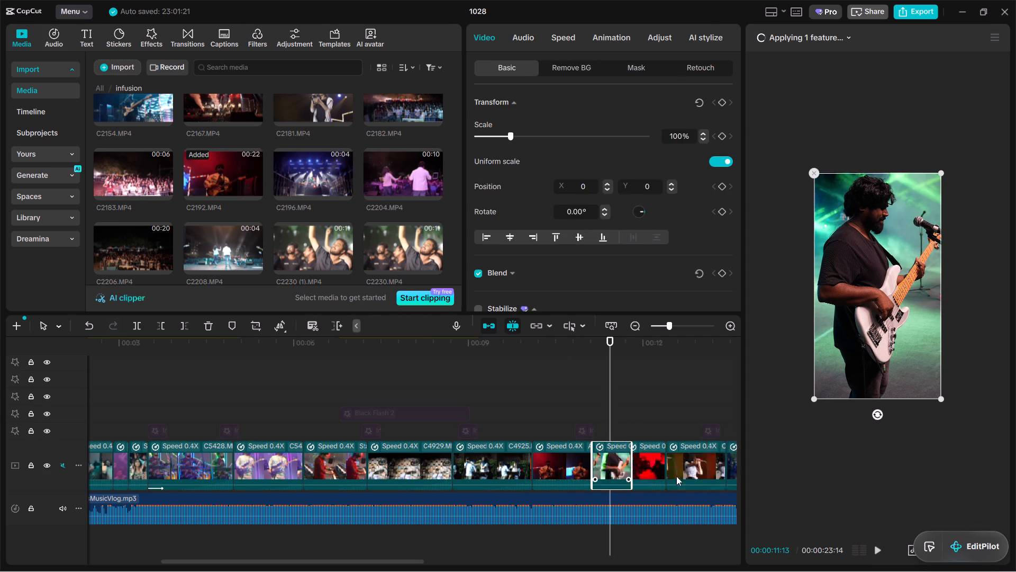
pyautogui.moveTo(676, 476); pyautogui.dragTo(691, 477)
pyautogui.click(567, 394)
pyautogui.press('space')
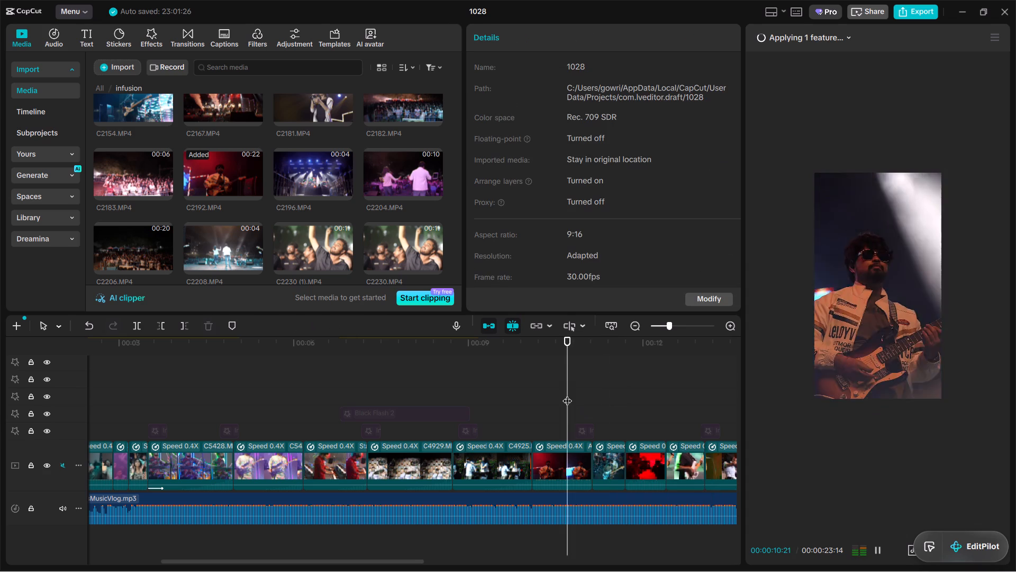
pyautogui.press('space')
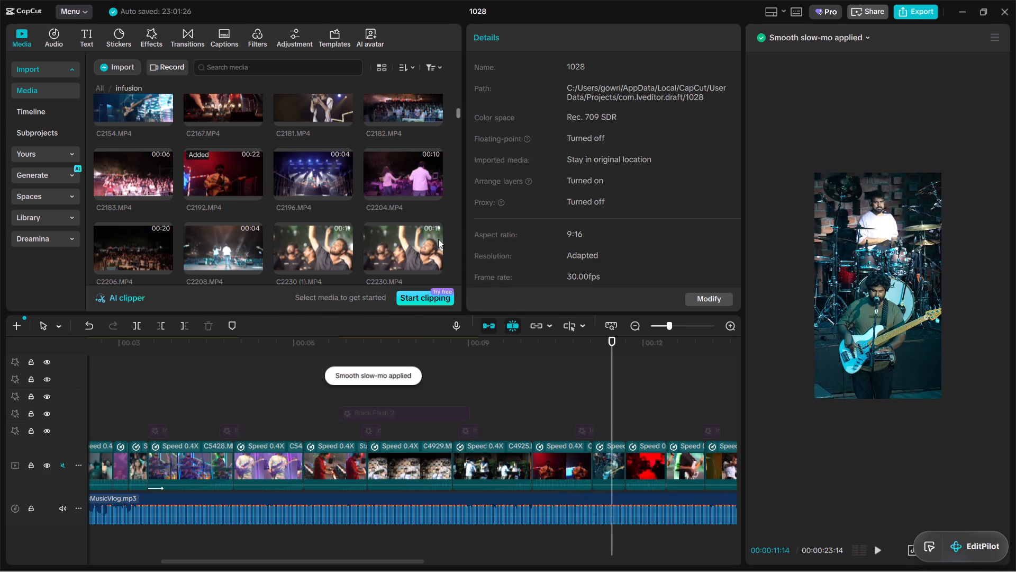
# Replace the drummer-and-bassist clip after C2192.MP4 with a later portion of keyboardist clip C2982.MP4.
pyautogui.scroll(-2, 395, 198)
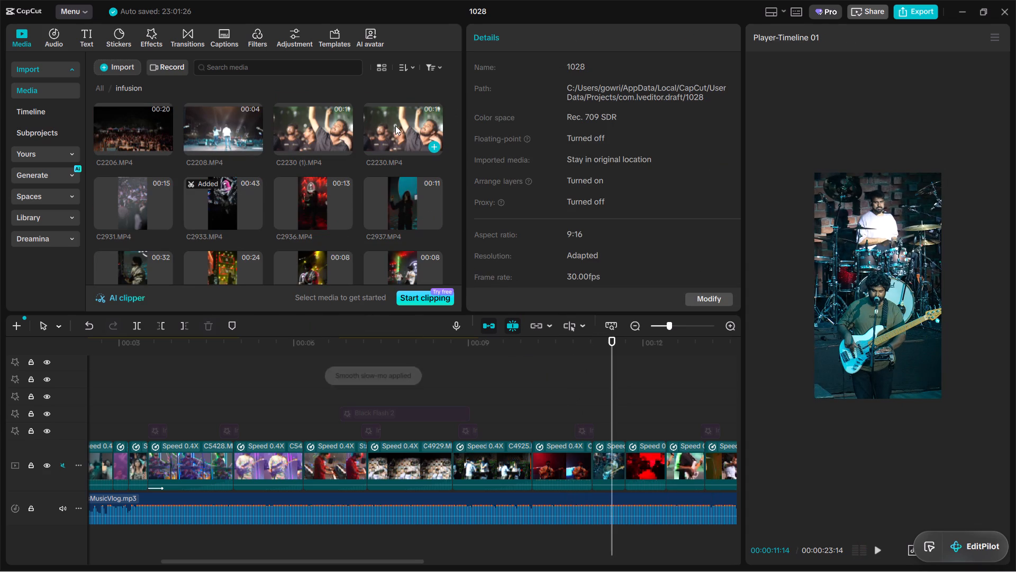
pyautogui.scroll(-1, 293, 219)
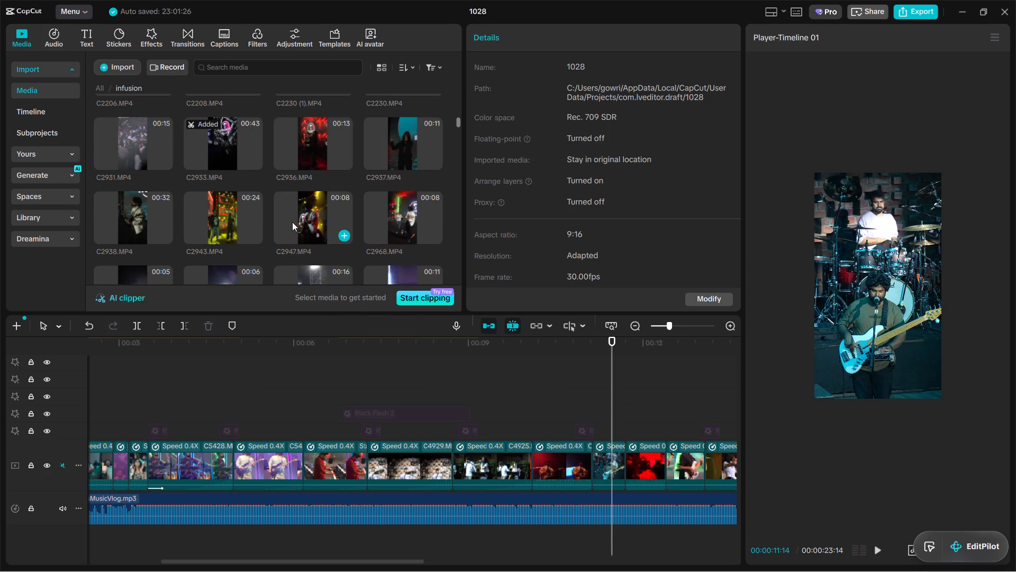
pyautogui.scroll(-2, 303, 222)
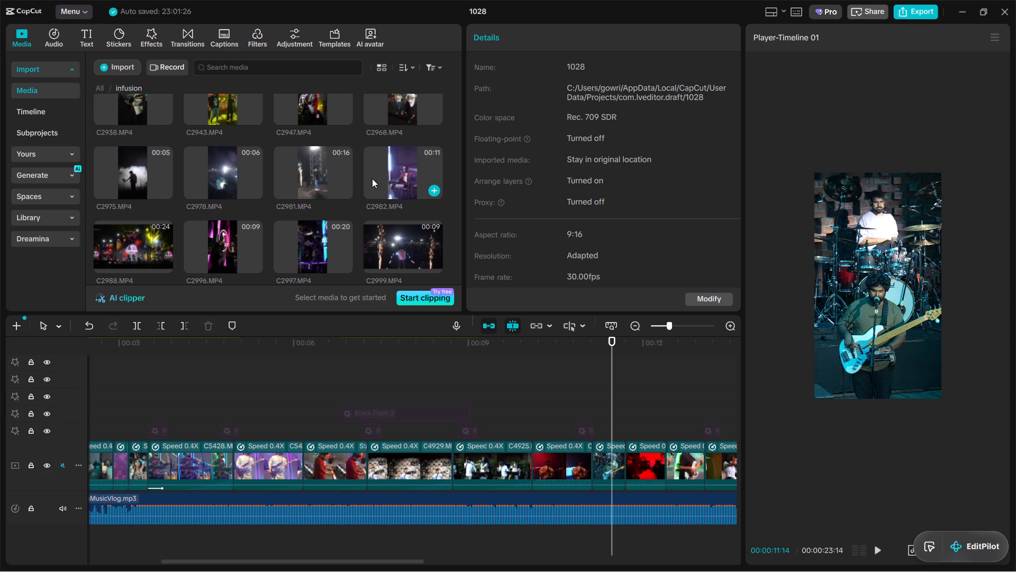
pyautogui.click(405, 172)
pyautogui.moveTo(405, 171); pyautogui.dragTo(623, 465)
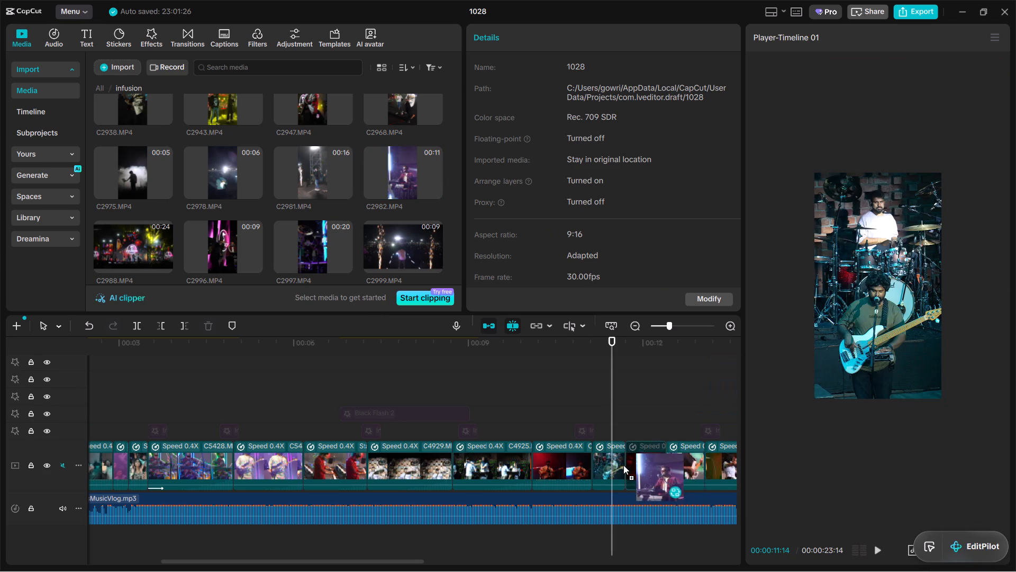
pyautogui.moveTo(623, 465); pyautogui.dragTo(616, 465)
pyautogui.moveTo(560, 376); pyautogui.dragTo(455, 379)
pyautogui.click(538, 428)
pyautogui.click(460, 339)
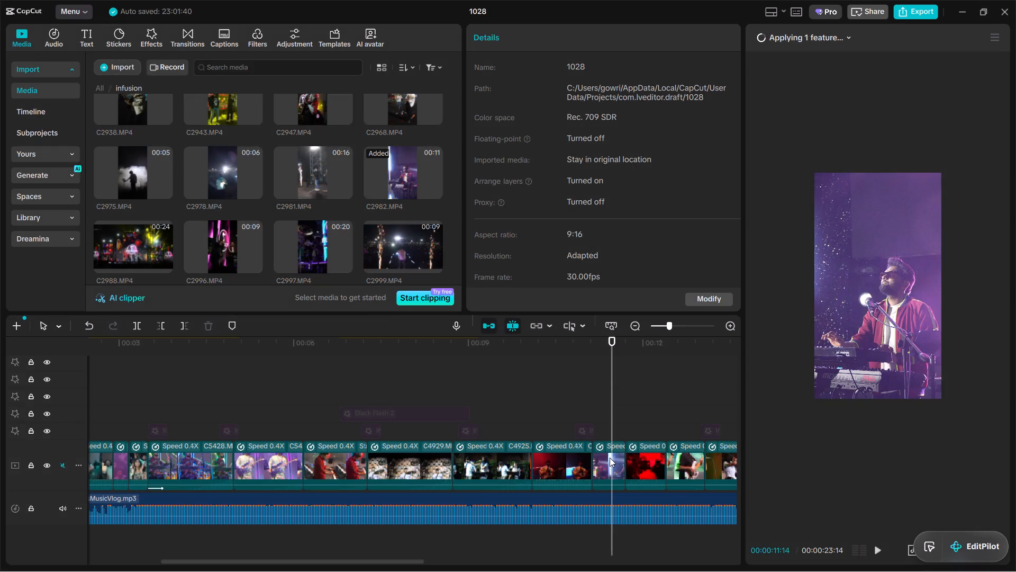
# Extend the end of the C2982.MP4 keyboardist clip slightly past the 12-second mark, using playback to time the cut to the music.
pyautogui.press('space')
pyautogui.press('space')
pyautogui.click(610, 458)
pyautogui.moveTo(626, 468); pyautogui.dragTo(647, 480)
pyautogui.click(585, 402)
pyautogui.press('space')
pyautogui.press('space')
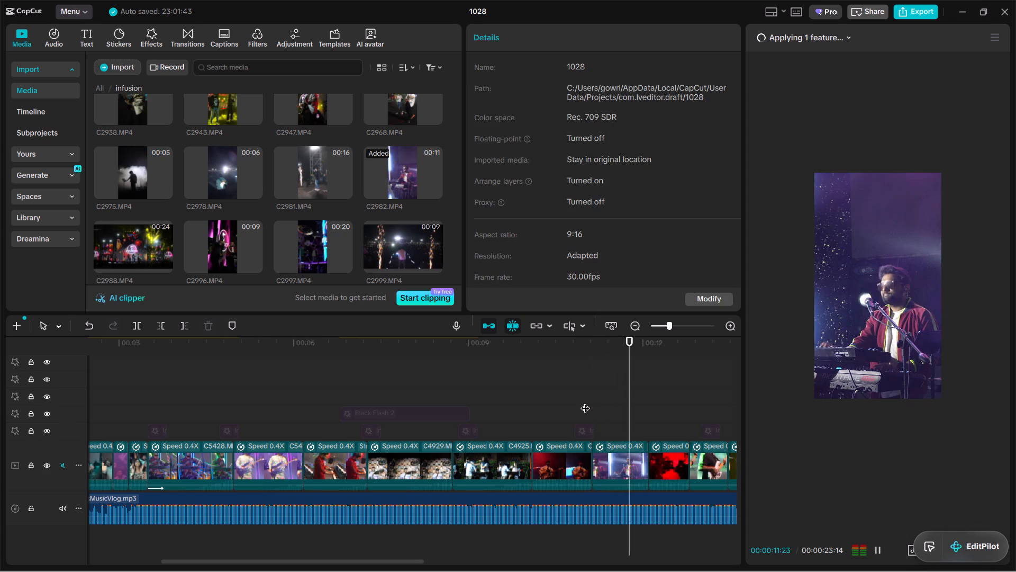
pyautogui.press('space')
pyautogui.press('space')
pyautogui.click(630, 461)
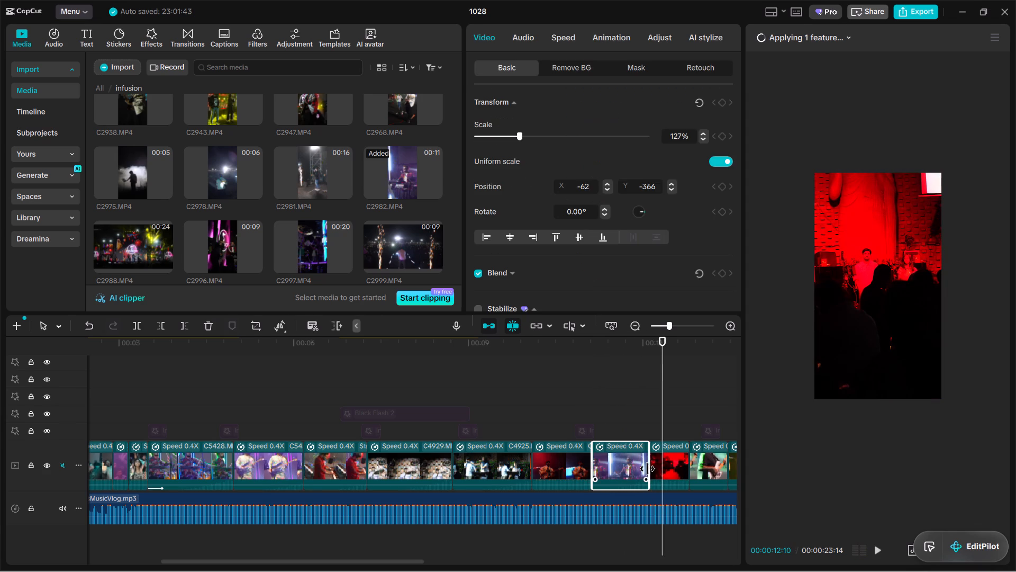
pyautogui.moveTo(647, 469); pyautogui.dragTo(654, 473)
pyautogui.click(617, 386)
pyautogui.press('space')
pyautogui.press('space')
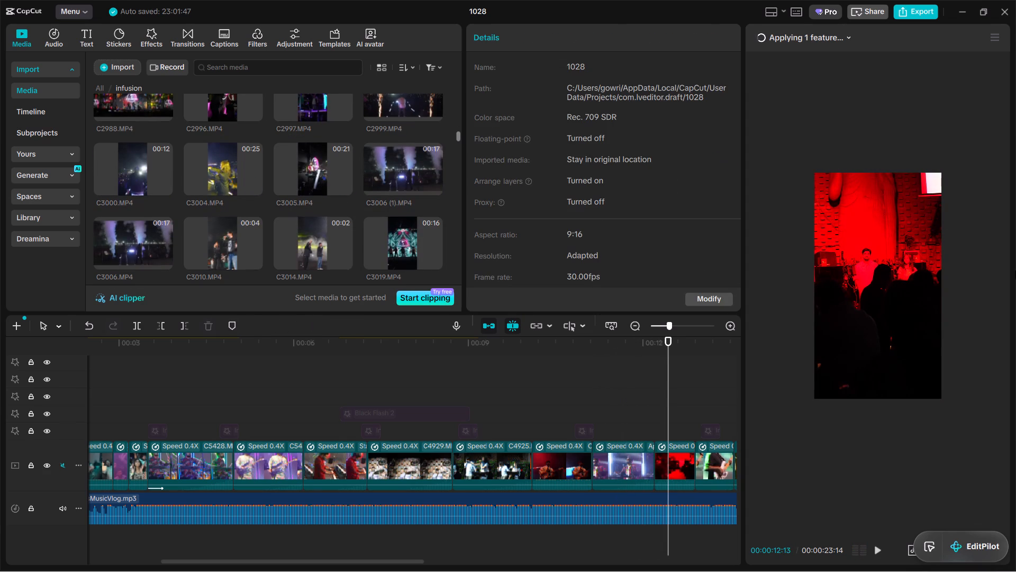
# Replace the red crowd clip with a later portion of C2996.MP4, keeping the original video effect.
pyautogui.click(212, 131)
pyautogui.moveTo(229, 129); pyautogui.dragTo(622, 466)
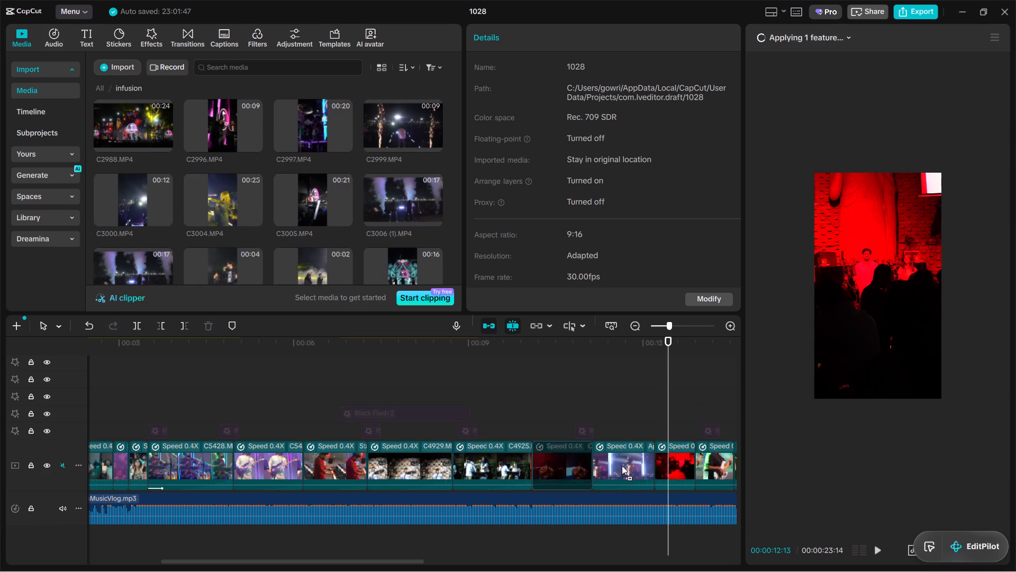
pyautogui.moveTo(622, 466); pyautogui.dragTo(677, 468)
pyautogui.moveTo(523, 385); pyautogui.dragTo(502, 386)
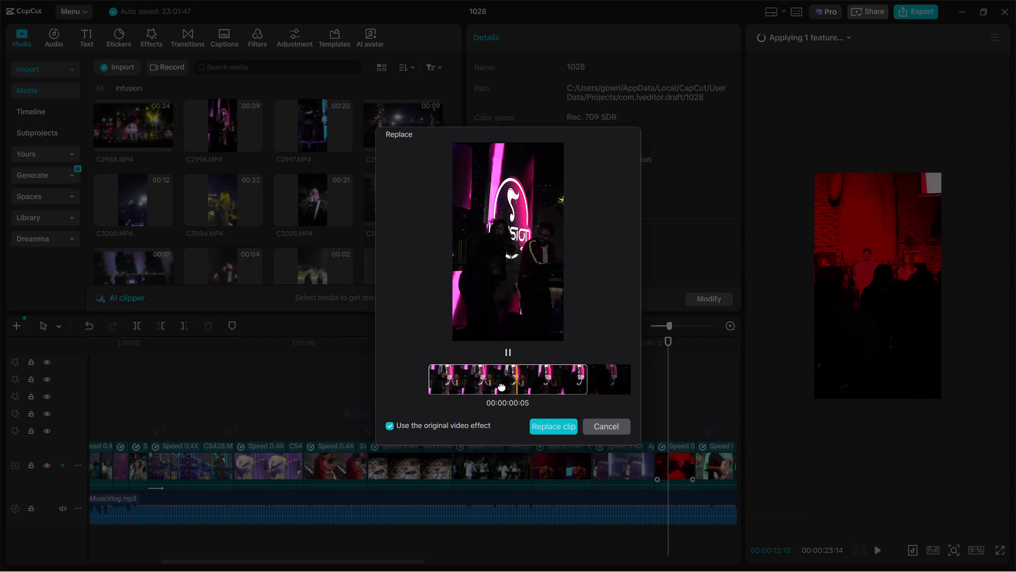
pyautogui.moveTo(502, 386); pyautogui.dragTo(272, 389)
pyautogui.click(571, 428)
pyautogui.click(489, 338)
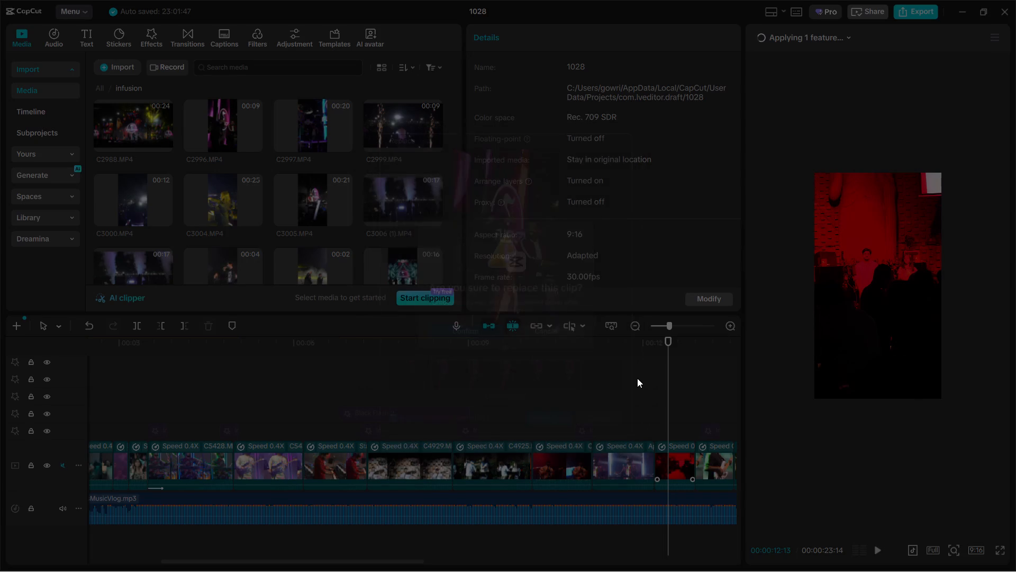
# Play to the music cue and extend the end of the C2996.MP4 clip to 00:00:13:05.
pyautogui.press('space')
pyautogui.press('space')
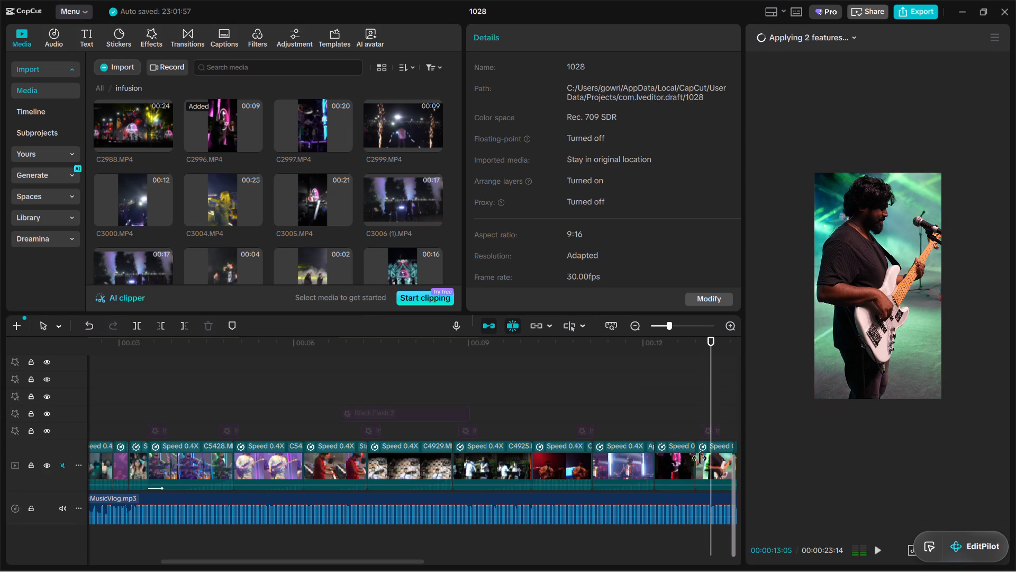
pyautogui.click(674, 464)
pyautogui.moveTo(696, 469); pyautogui.dragTo(711, 480)
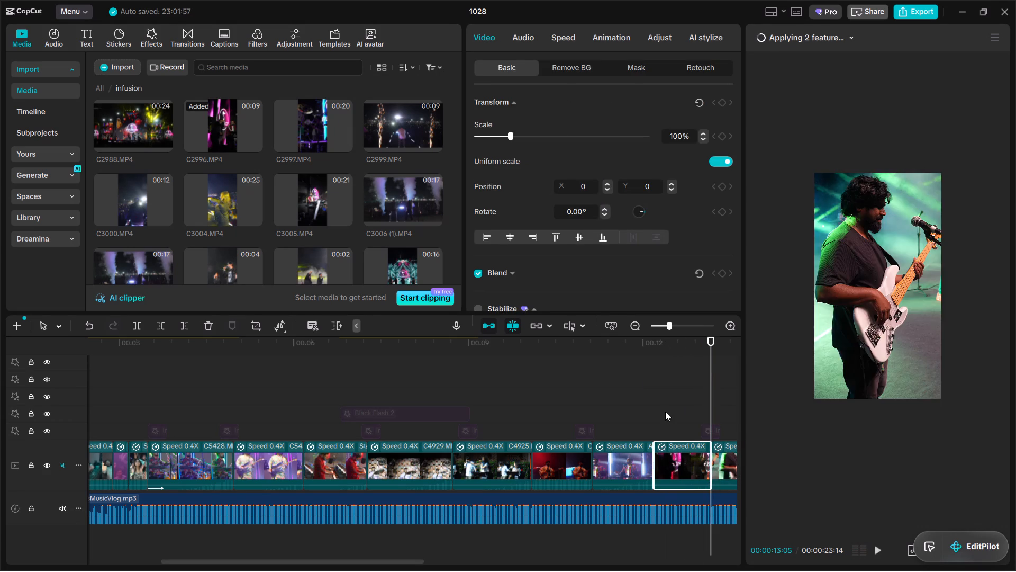
# Play through the cuts from the C2996.MP4 clip to the singer clip C4900.MP4 to check their timing against the music.
pyautogui.click(665, 412)
pyautogui.moveTo(665, 411); pyautogui.dragTo(485, 437)
pyautogui.press('space')
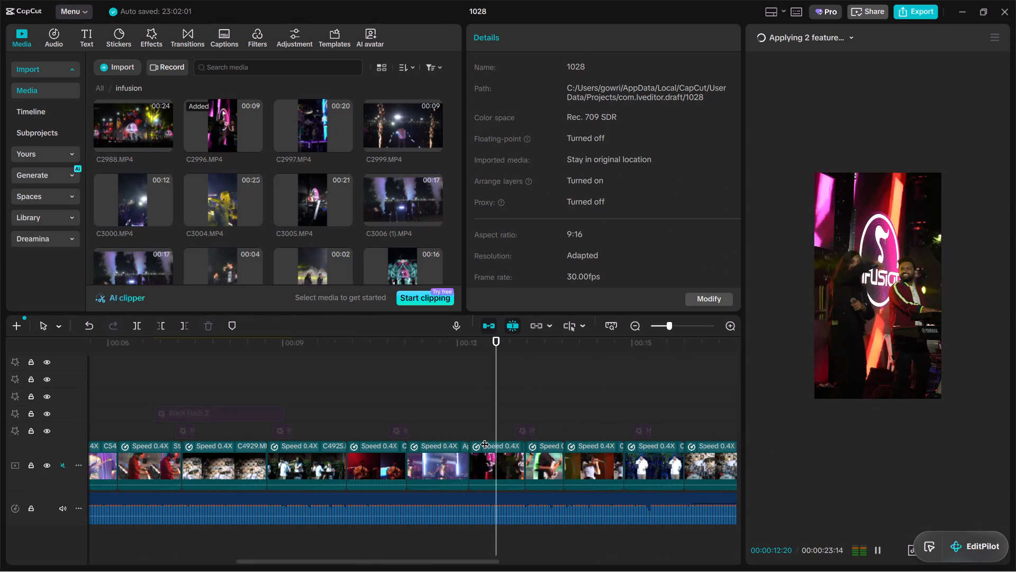
pyautogui.press('space')
pyautogui.press('space')
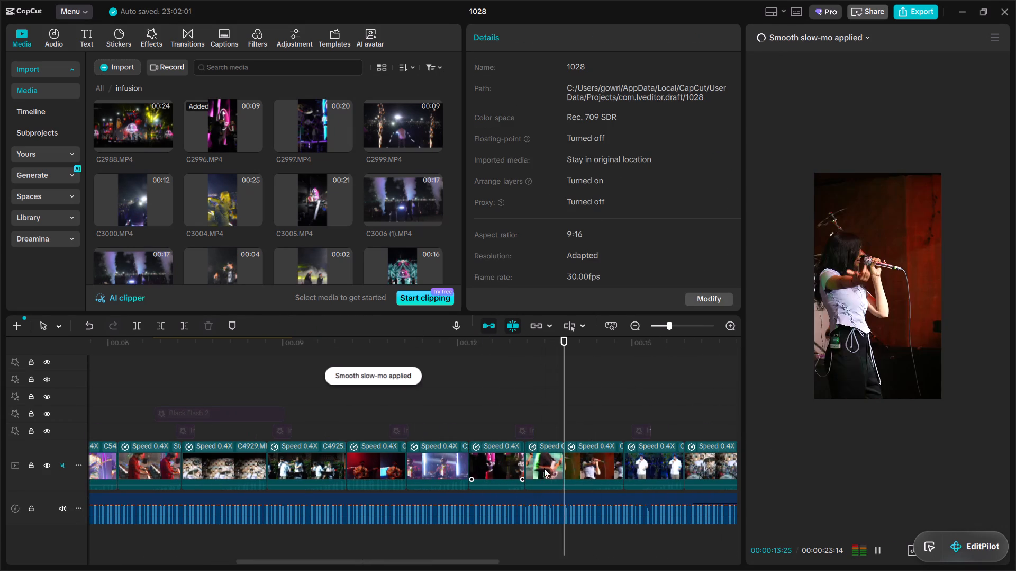
pyautogui.press('space')
pyautogui.scroll(-1, 392, 289)
pyautogui.press('space')
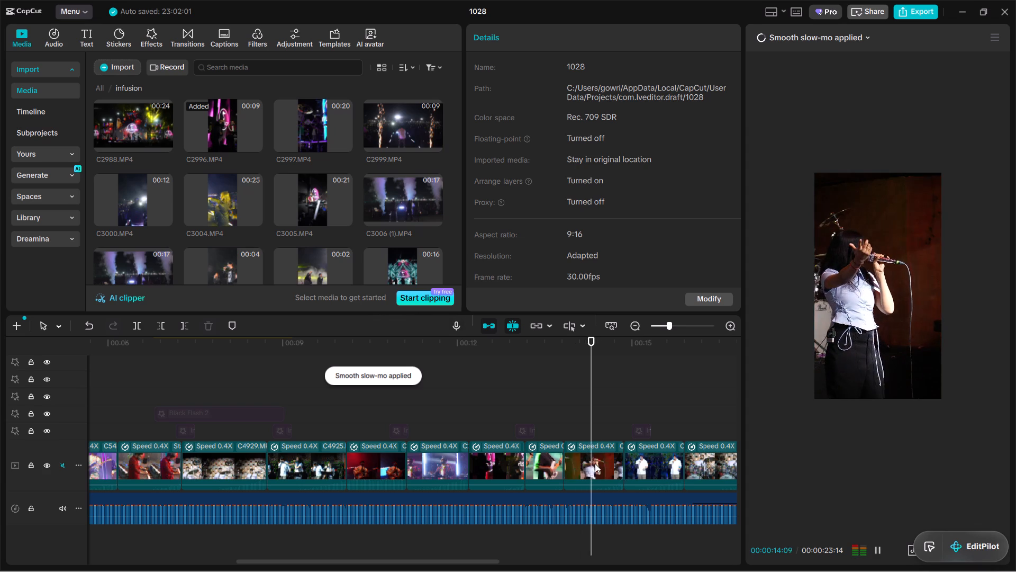
pyautogui.press('space')
# Extend the end of the C4900.MP4 singer clip to 00:00:15:10, using playback to time the cut to the music.
pyautogui.click(582, 392)
pyautogui.press('space')
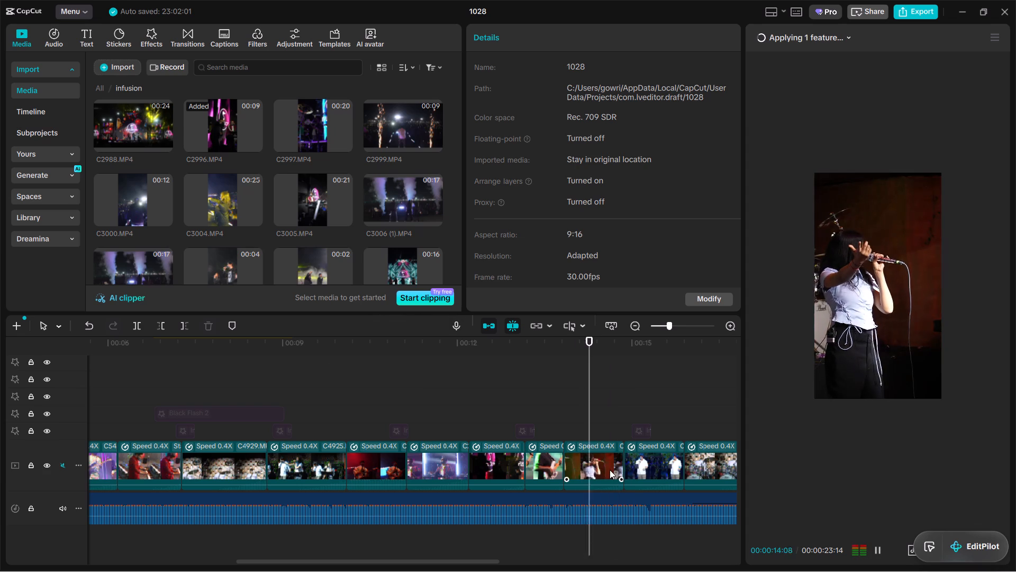
pyautogui.click(610, 470)
pyautogui.press('space')
pyautogui.press('space')
pyautogui.moveTo(624, 474); pyautogui.dragTo(640, 481)
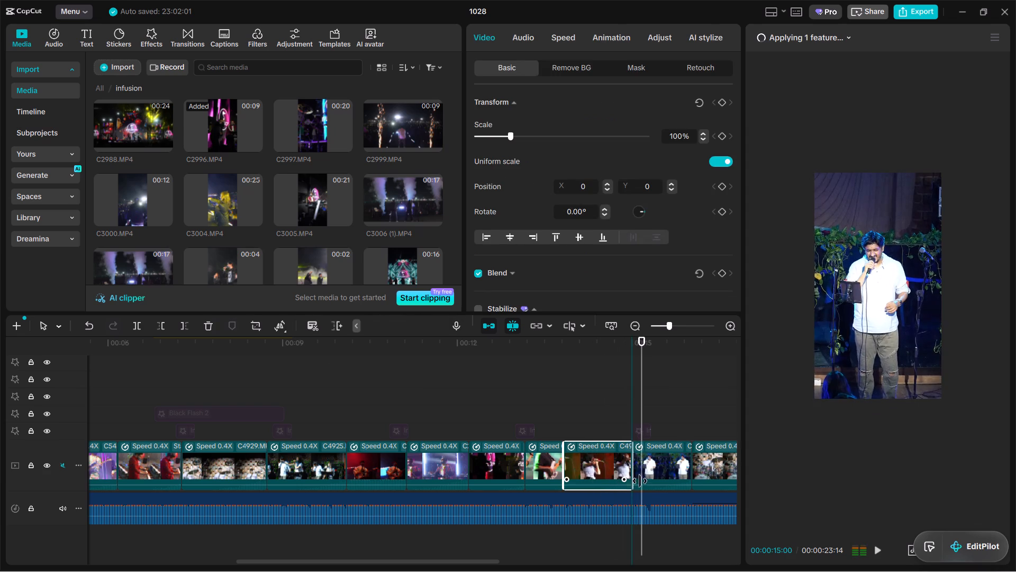
pyautogui.moveTo(640, 481); pyautogui.dragTo(647, 488)
pyautogui.click(587, 421)
pyautogui.press('space')
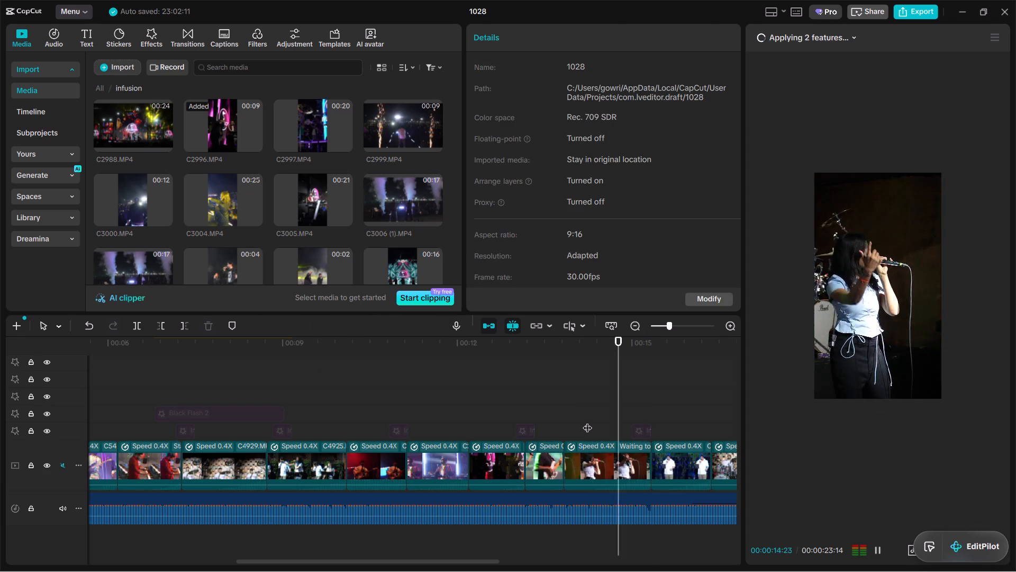
pyautogui.press('space')
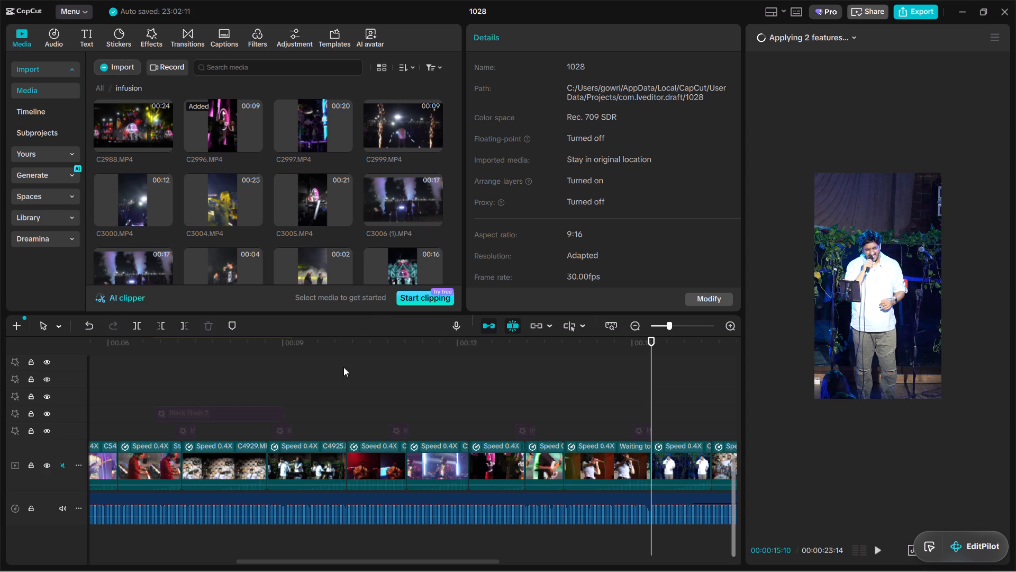
# Replace the white-shirted male singer clip at 00:00:15:10 with a slightly later portion of C3010.MP4, keeping the original video effect.
pyautogui.click(303, 250)
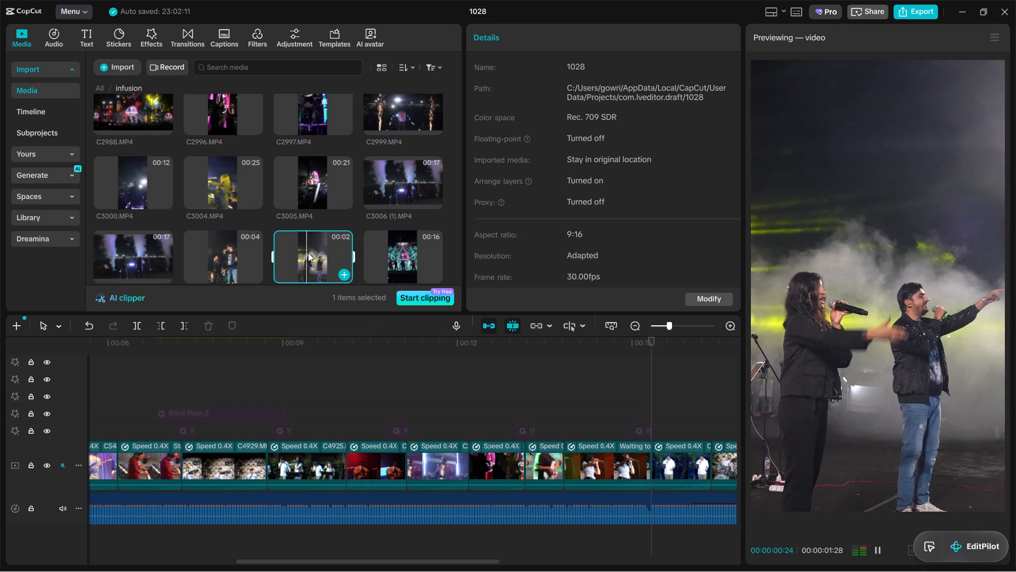
pyautogui.click(225, 254)
pyautogui.scroll(-1, 221, 249)
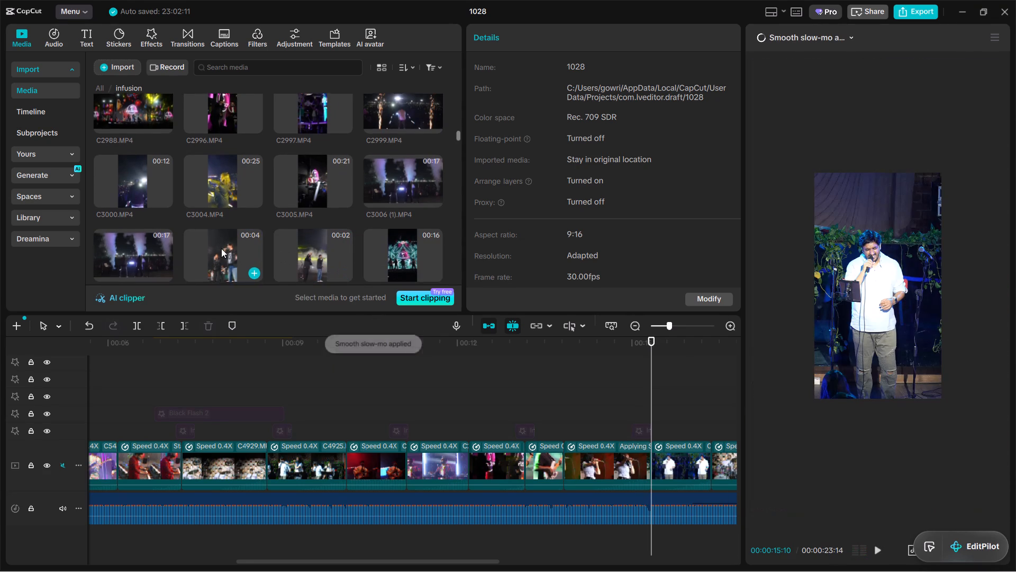
pyautogui.scroll(-1, 221, 248)
pyautogui.click(223, 239)
pyautogui.scroll(-1, 405, 225)
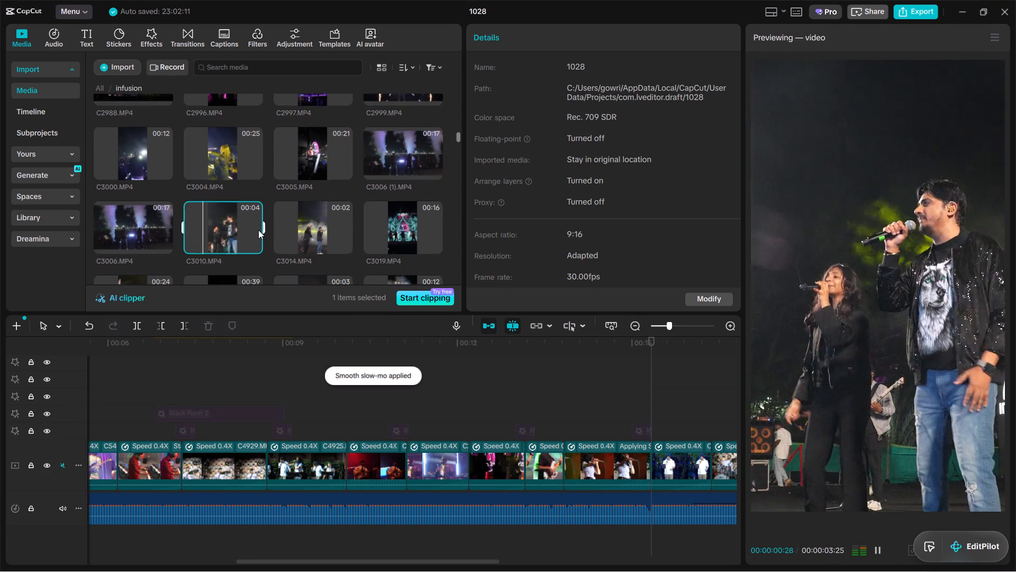
pyautogui.moveTo(217, 222); pyautogui.dragTo(665, 458)
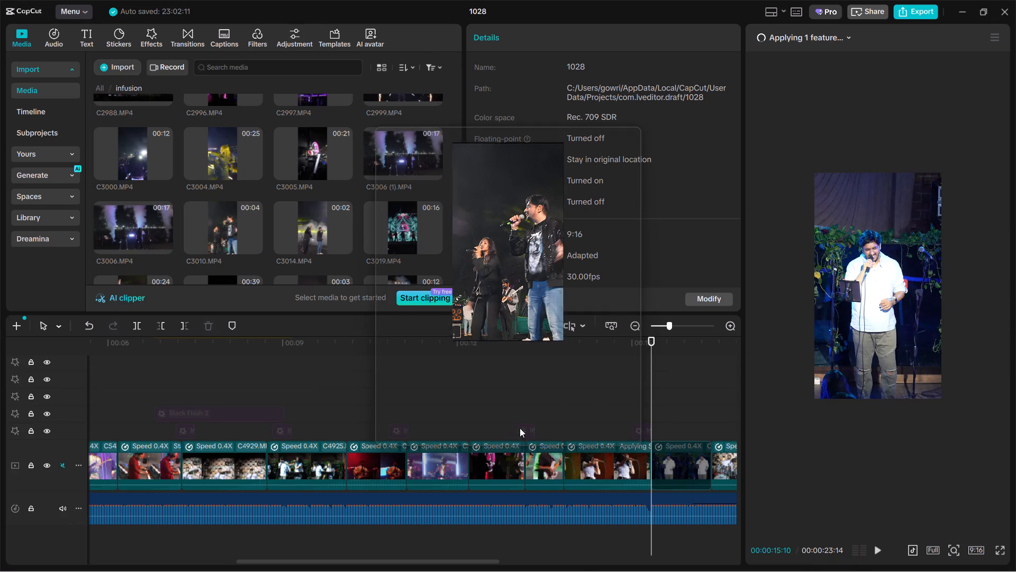
pyautogui.moveTo(537, 376); pyautogui.dragTo(421, 384)
pyautogui.click(545, 423)
pyautogui.click(468, 323)
pyautogui.click(468, 334)
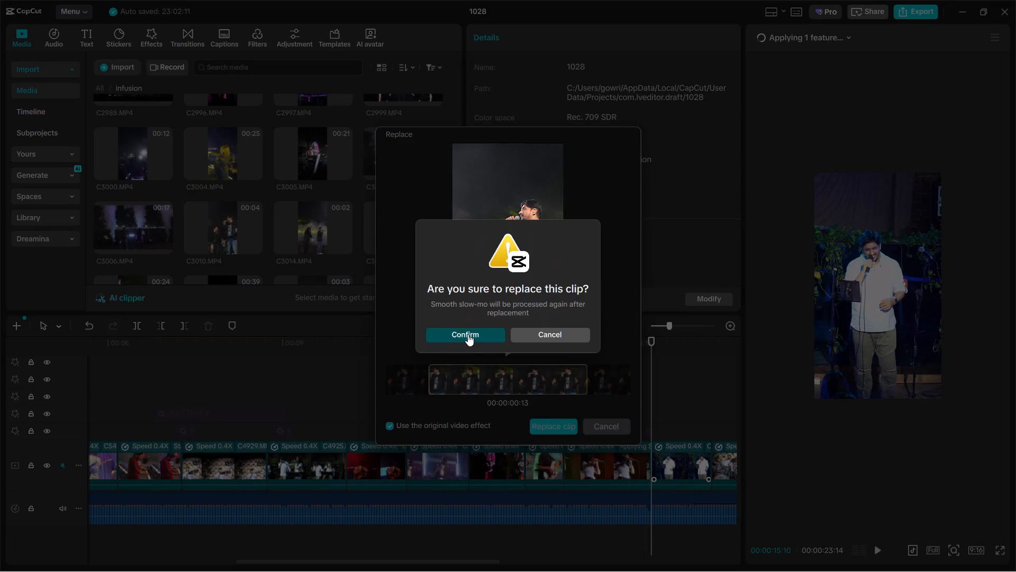
pyautogui.press('space')
pyautogui.press('space')
pyautogui.press('space')
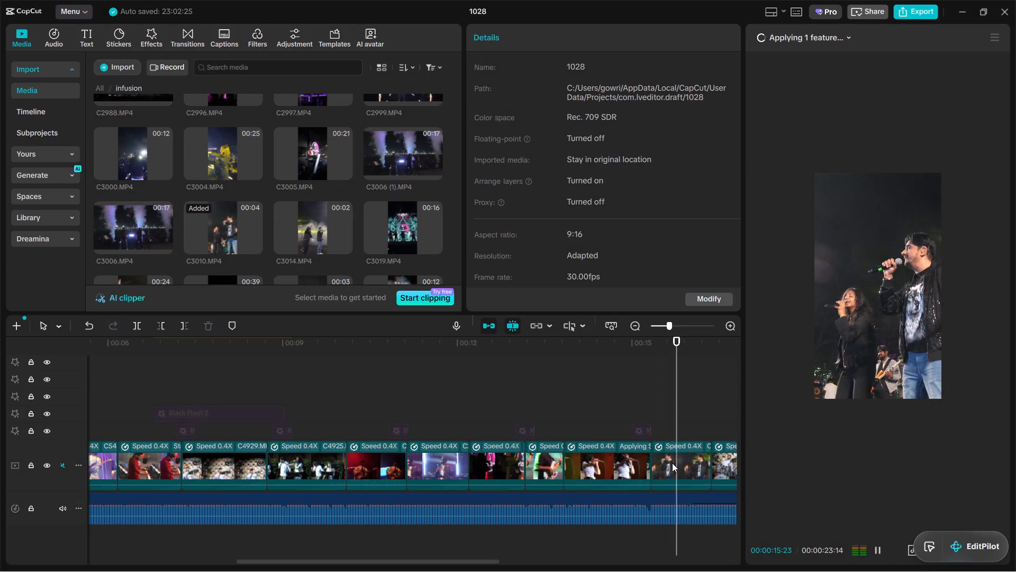
pyautogui.click(672, 415)
pyautogui.moveTo(672, 415); pyautogui.dragTo(725, 425)
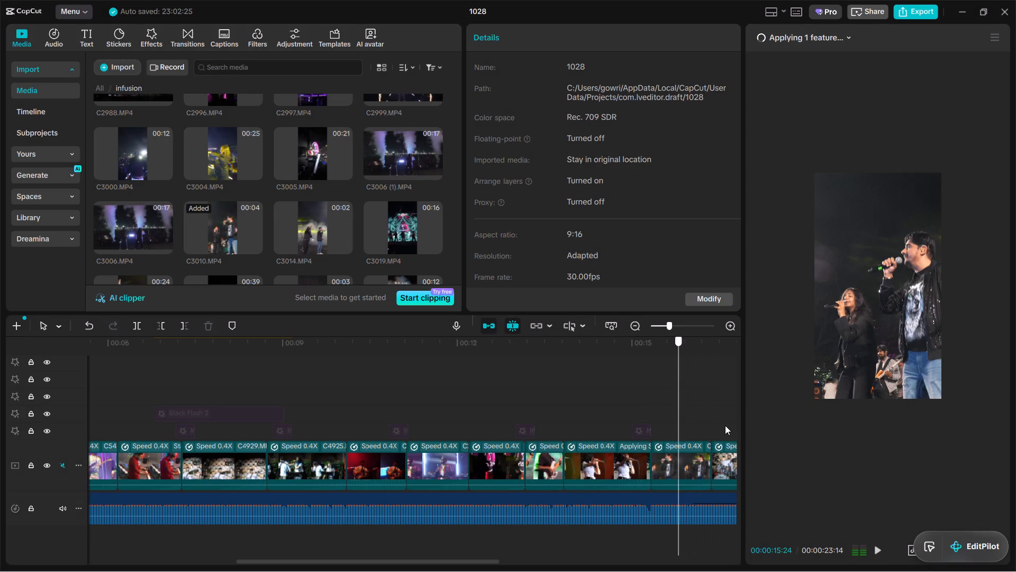
# Replace the drummer clip after C3010.MP4 with the opening portion of guitarist clip C3742.MP4, keeping the original video effect.
pyautogui.moveTo(725, 425); pyautogui.dragTo(388, 462)
pyautogui.scroll(-1, 425, 210)
pyautogui.click(428, 182)
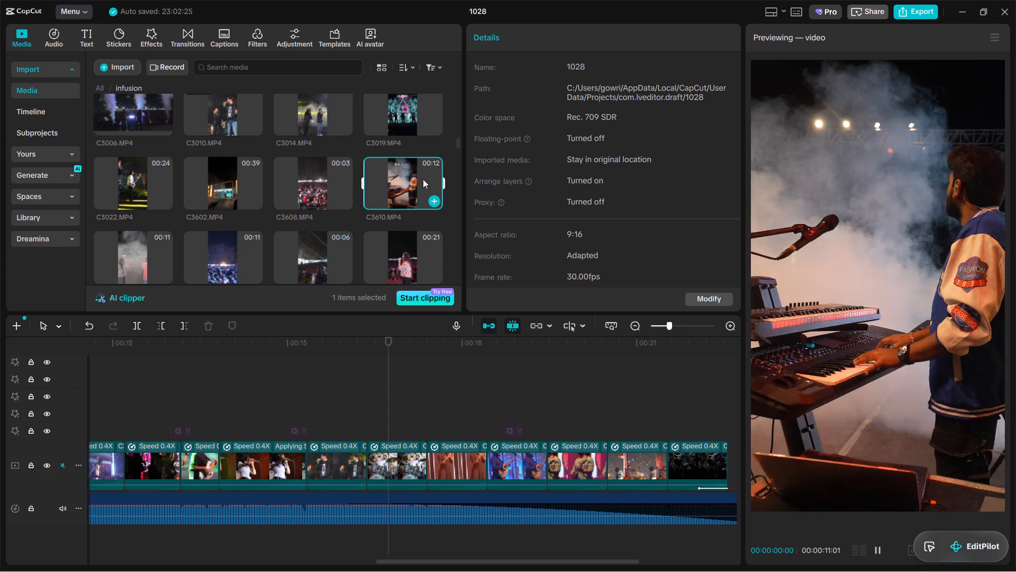
pyautogui.scroll(-1, 422, 179)
pyautogui.scroll(-1, 376, 198)
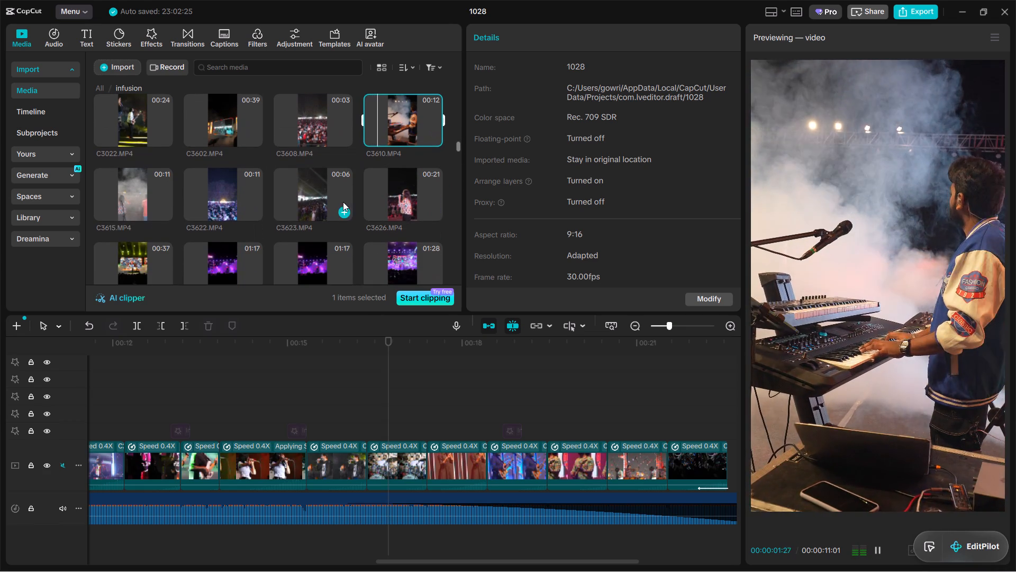
pyautogui.scroll(-2, 343, 202)
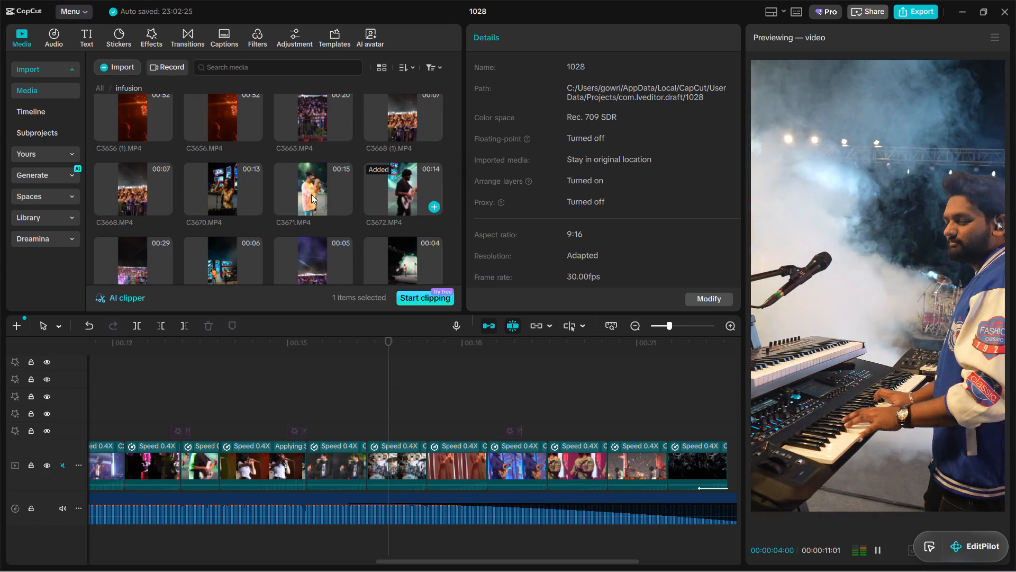
pyautogui.scroll(-1, 311, 194)
pyautogui.scroll(-2, 230, 156)
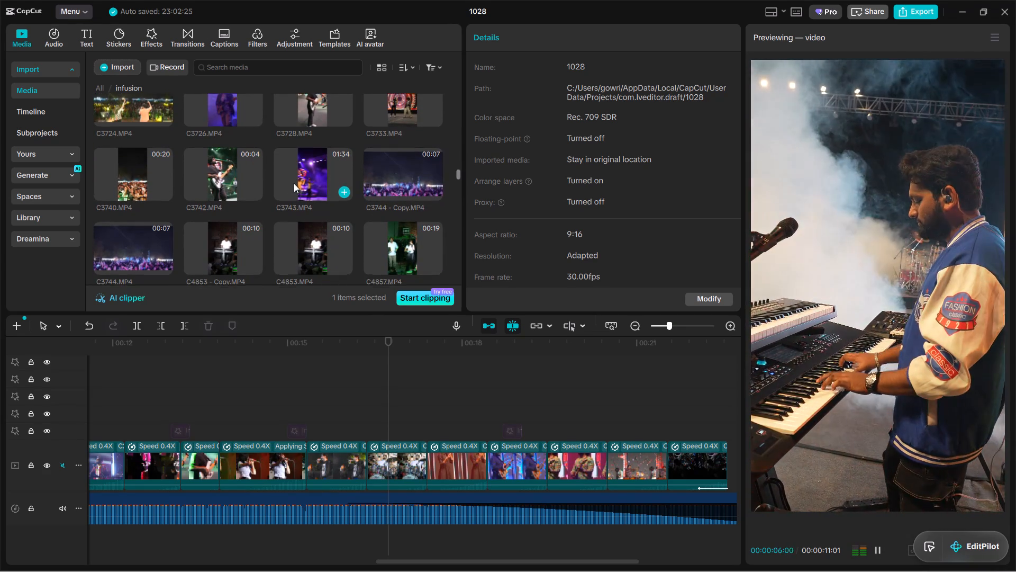
pyautogui.moveTo(230, 179); pyautogui.dragTo(396, 465)
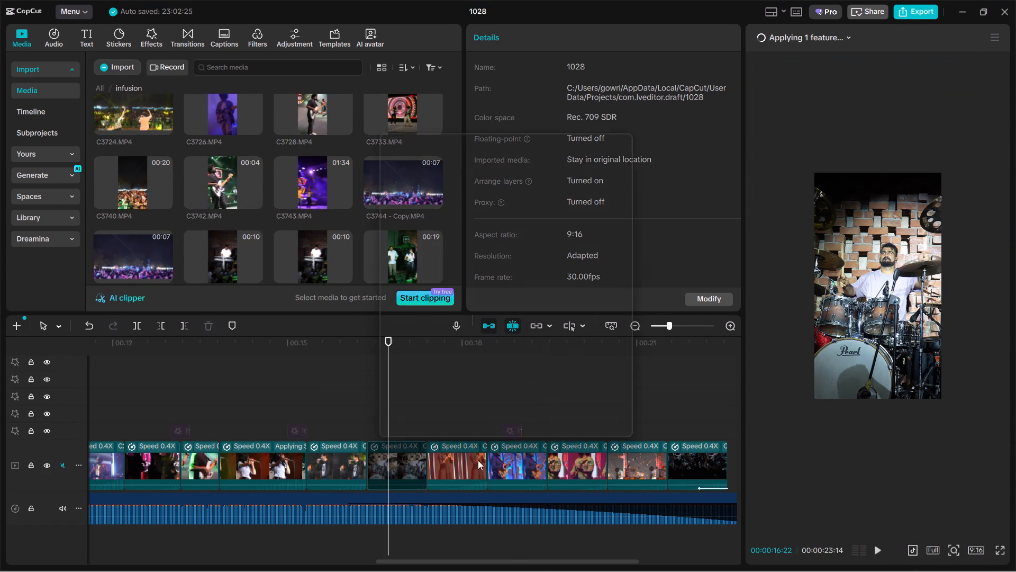
pyautogui.moveTo(560, 384); pyautogui.dragTo(319, 411)
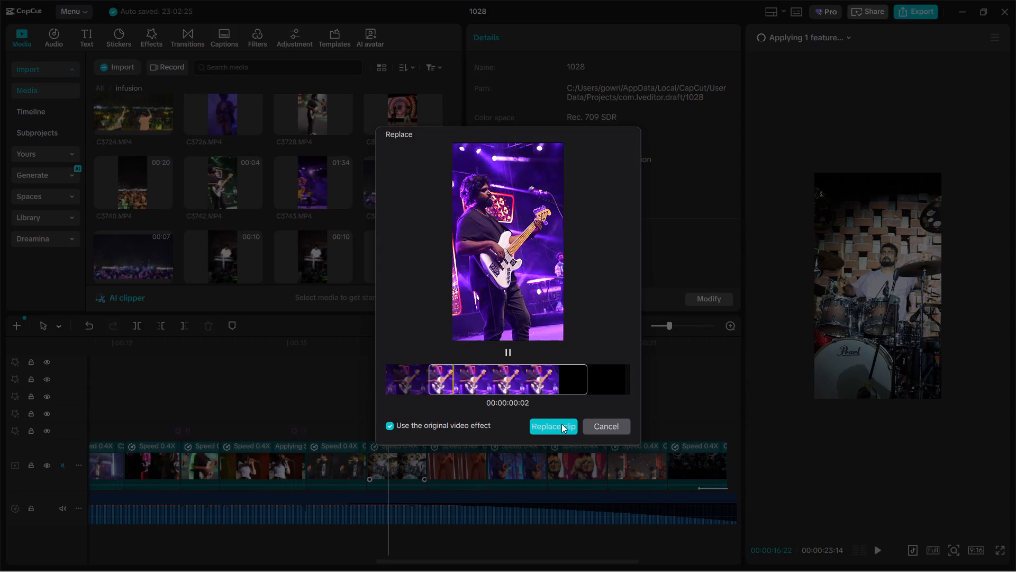
pyautogui.click(561, 424)
pyautogui.click(543, 338)
pyautogui.moveTo(499, 384); pyautogui.dragTo(825, 394)
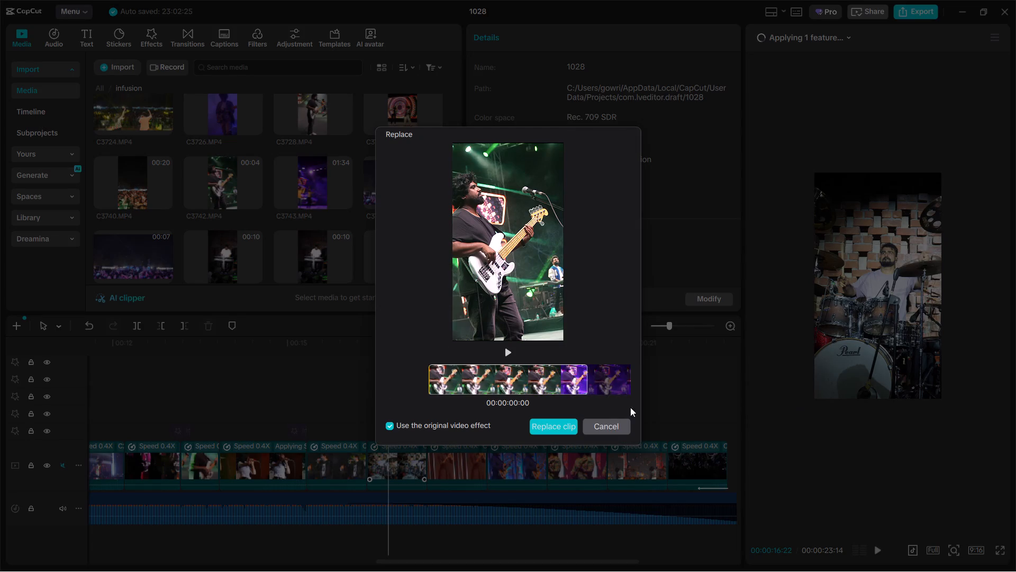
pyautogui.click(549, 431)
pyautogui.click(466, 335)
# Reframe the C3742.MP4 guitarist clip at 112% scale and position X 132, Y 0, checking it in playback.
pyautogui.click(415, 472)
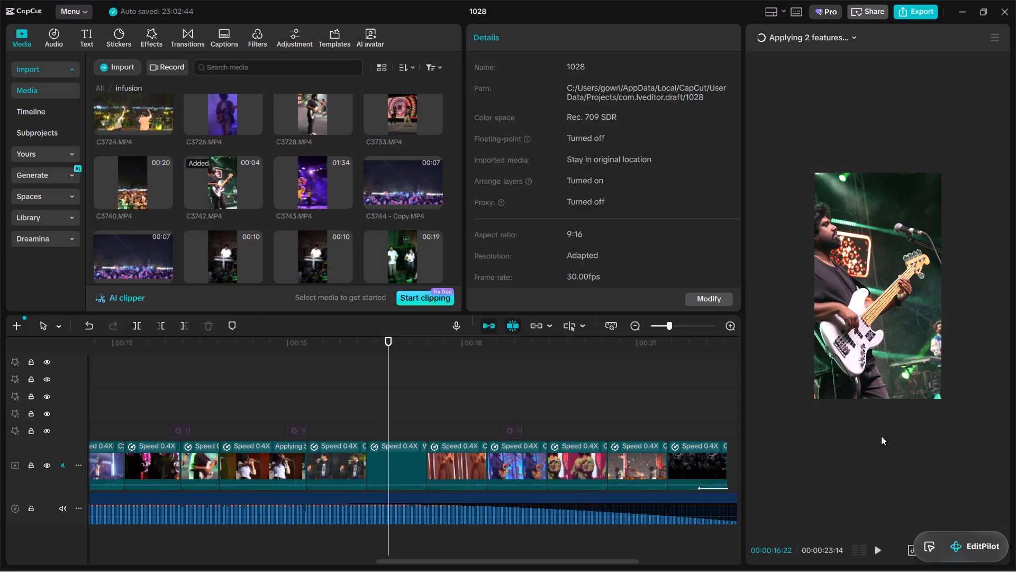
pyautogui.moveTo(950, 443); pyautogui.dragTo(946, 409)
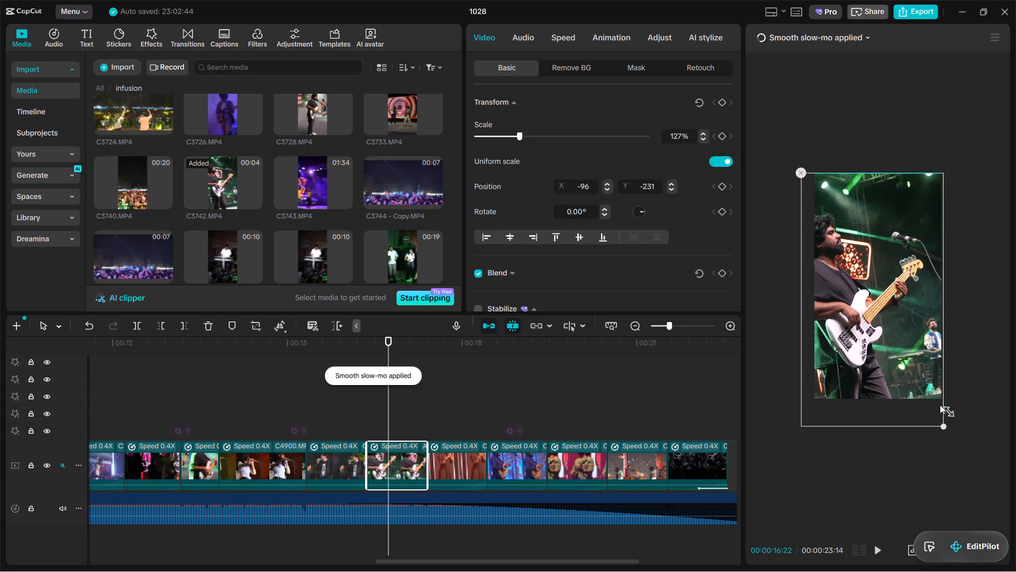
pyautogui.moveTo(879, 378); pyautogui.dragTo(892, 361)
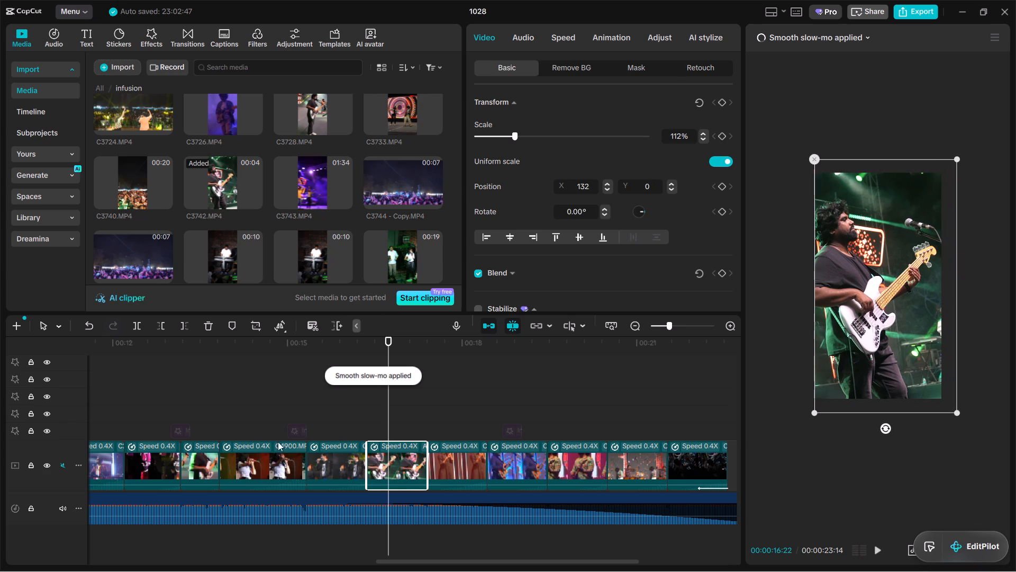
pyautogui.click(347, 401)
pyautogui.press('space')
pyautogui.press('space')
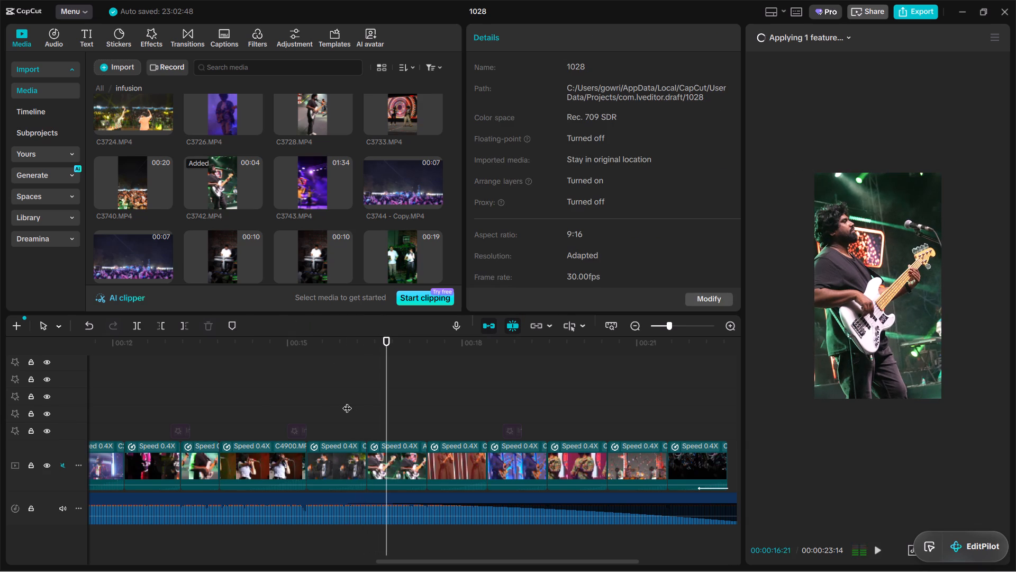
pyautogui.press('space')
pyautogui.press('space')
pyautogui.press('space')
pyautogui.press('space')
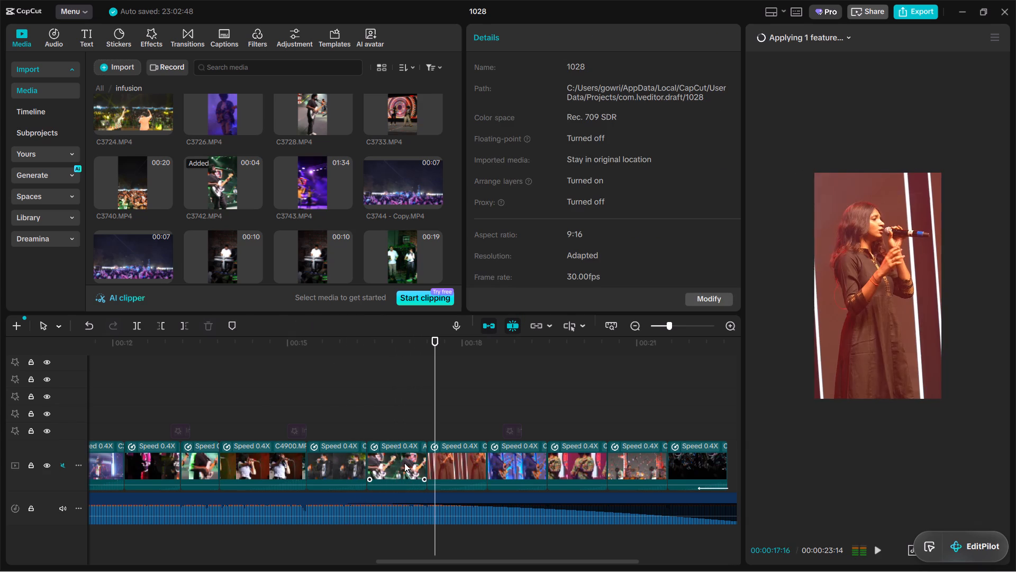
# Stabilize the C3742.MP4 guitarist clip at the Recommended level and play it through to the following cut.
pyautogui.click(396, 441)
pyautogui.click(404, 472)
pyautogui.scroll(-1, 532, 265)
pyautogui.scroll(1, 477, 125)
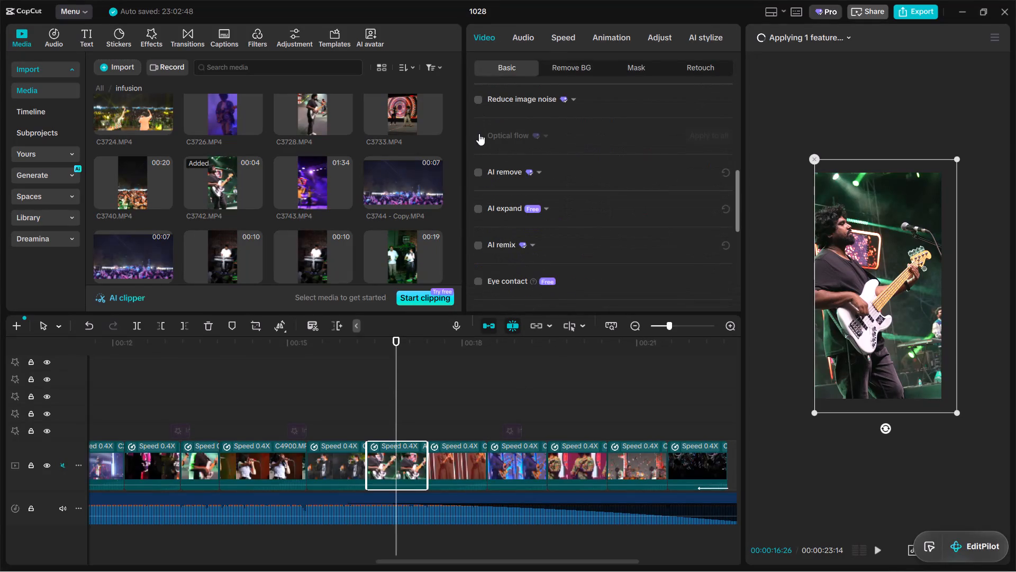
pyautogui.scroll(1, 479, 133)
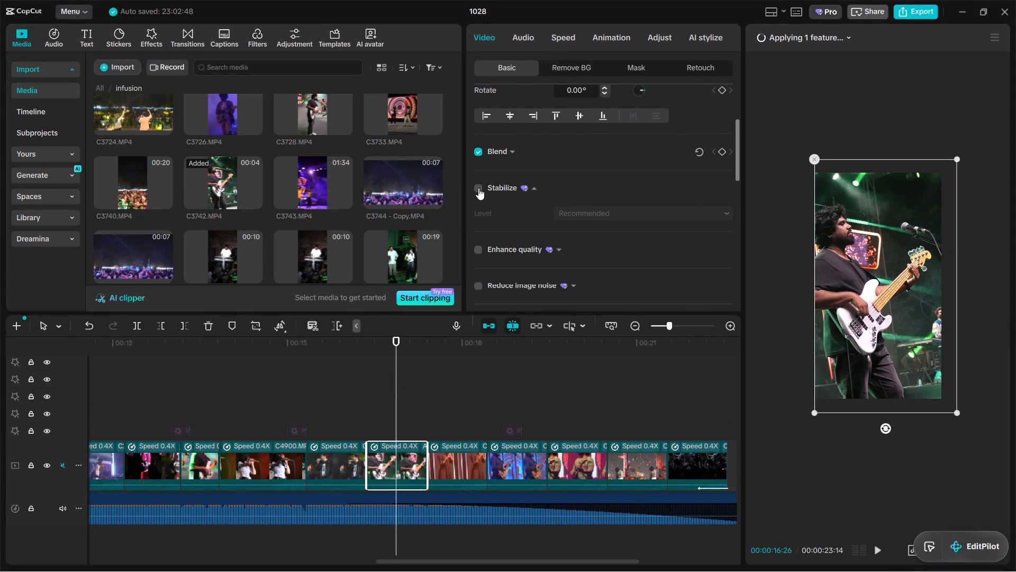
pyautogui.click(478, 188)
pyautogui.press('space')
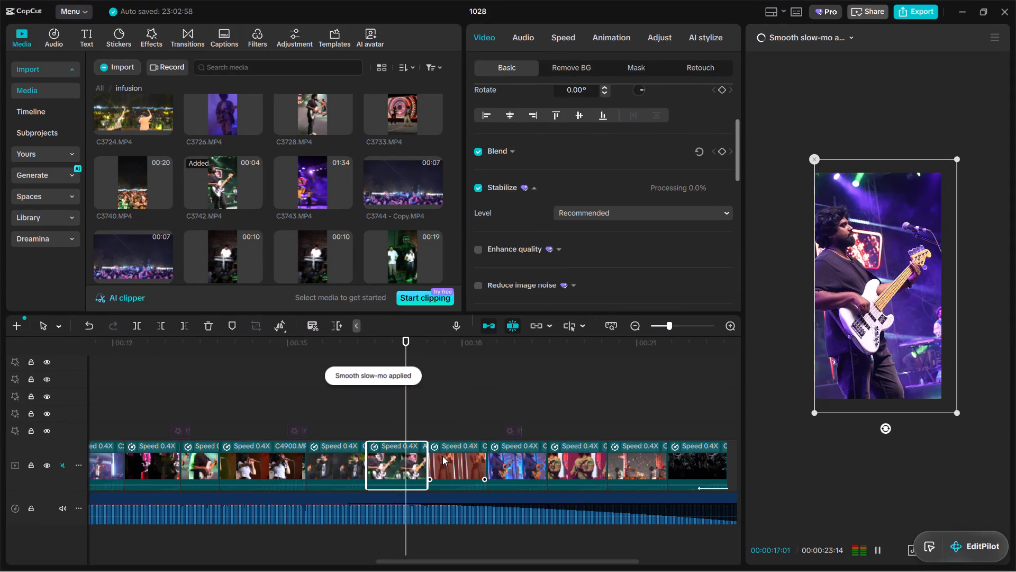
pyautogui.press('space')
# Replace the female singer clip after C3742.MP4 with the closing portion of singer clip C3670.MP4, keeping the original video effect.
pyautogui.scroll(1, 365, 257)
pyautogui.scroll(-1, 365, 257)
pyautogui.scroll(1, 364, 257)
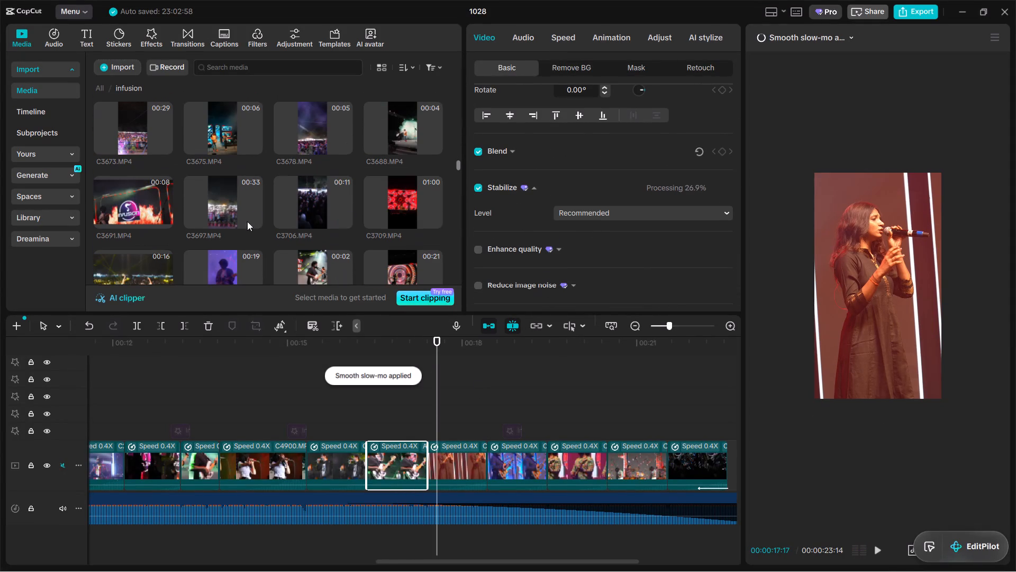
pyautogui.scroll(1, 242, 215)
pyautogui.click(219, 256)
pyautogui.scroll(1, 219, 247)
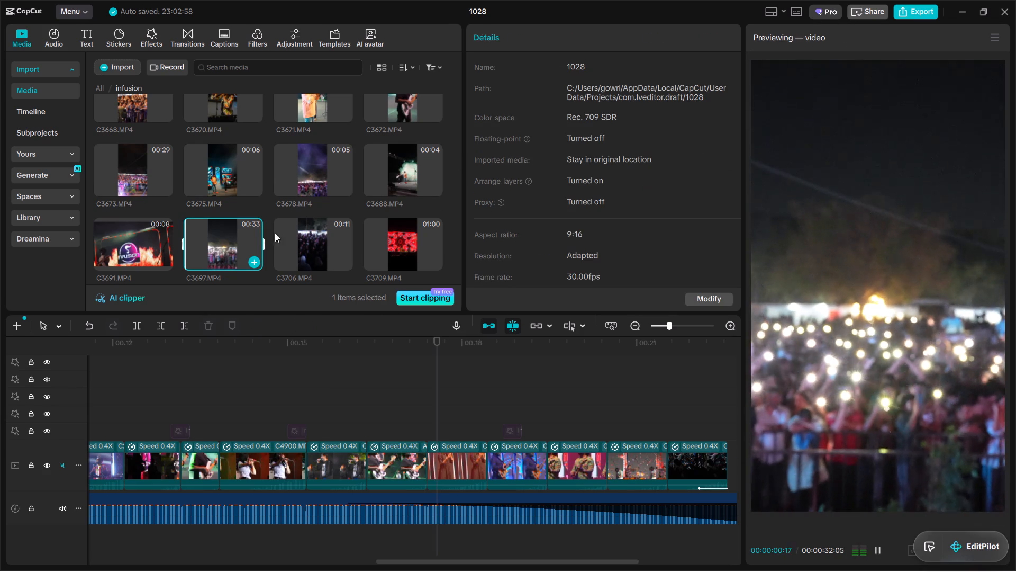
pyautogui.click(326, 172)
pyautogui.scroll(1, 285, 172)
pyautogui.click(243, 167)
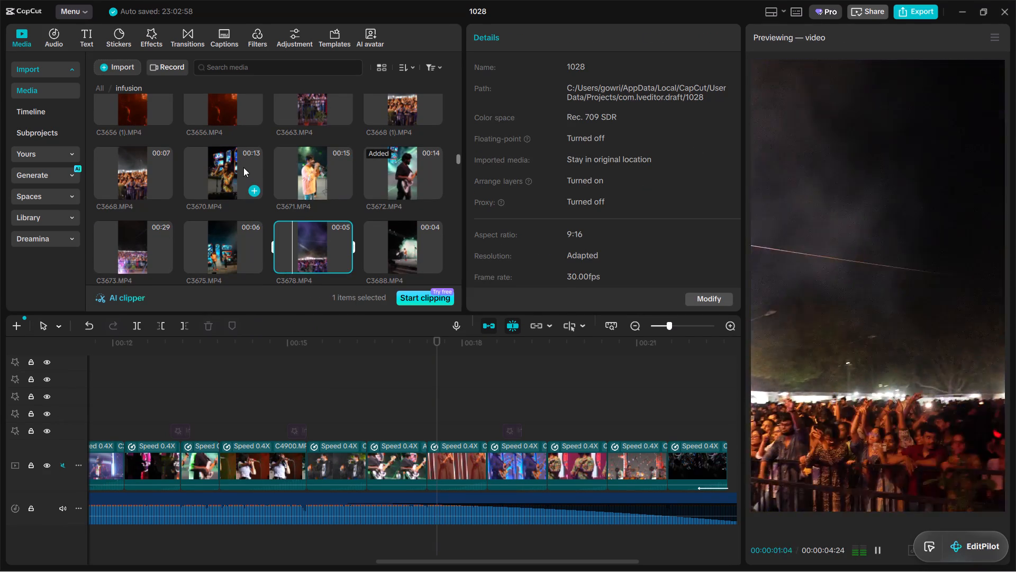
pyautogui.moveTo(241, 164); pyautogui.dragTo(467, 470)
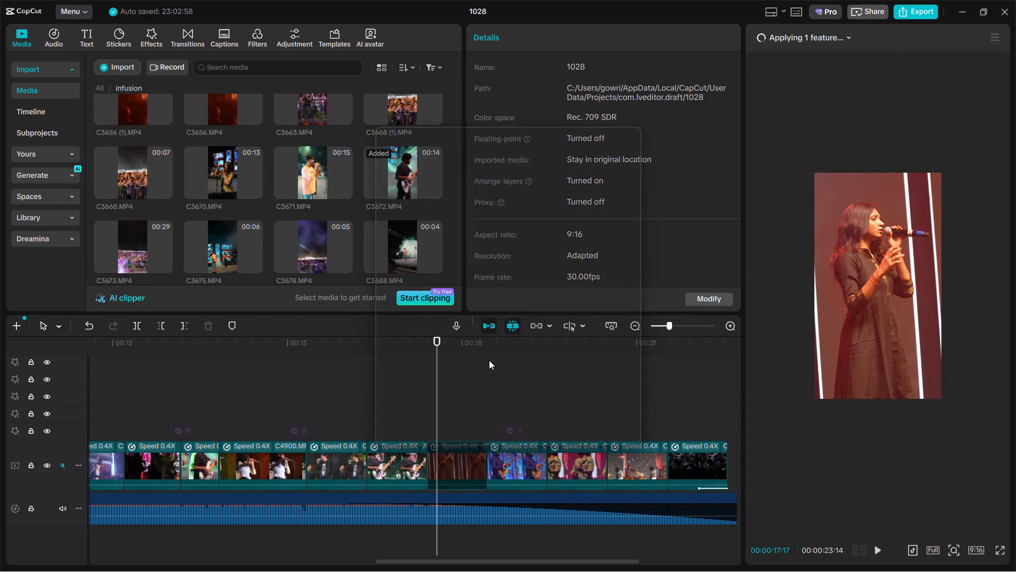
pyautogui.moveTo(546, 369); pyautogui.dragTo(375, 392)
pyautogui.moveTo(565, 374); pyautogui.dragTo(0, 383)
pyautogui.moveTo(529, 371); pyautogui.dragTo(166, 371)
pyautogui.moveTo(542, 370); pyautogui.dragTo(288, 380)
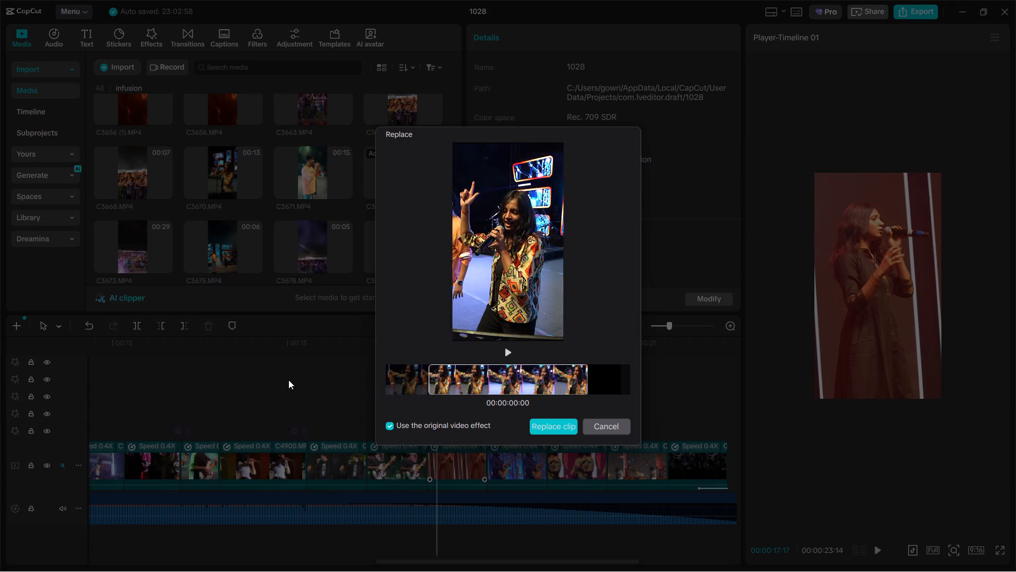
pyautogui.moveTo(288, 380); pyautogui.dragTo(256, 376)
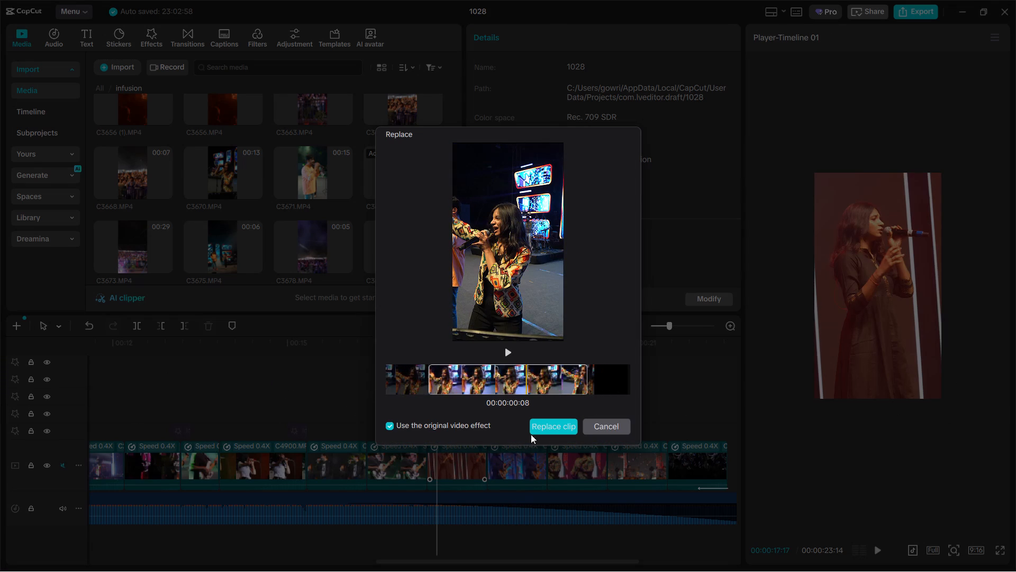
pyautogui.click(566, 426)
pyautogui.click(492, 341)
# Reframe the C3670.MP4 singer clip at position X 236, Y 0, checking it in playback up to the following cut.
pyautogui.press('space')
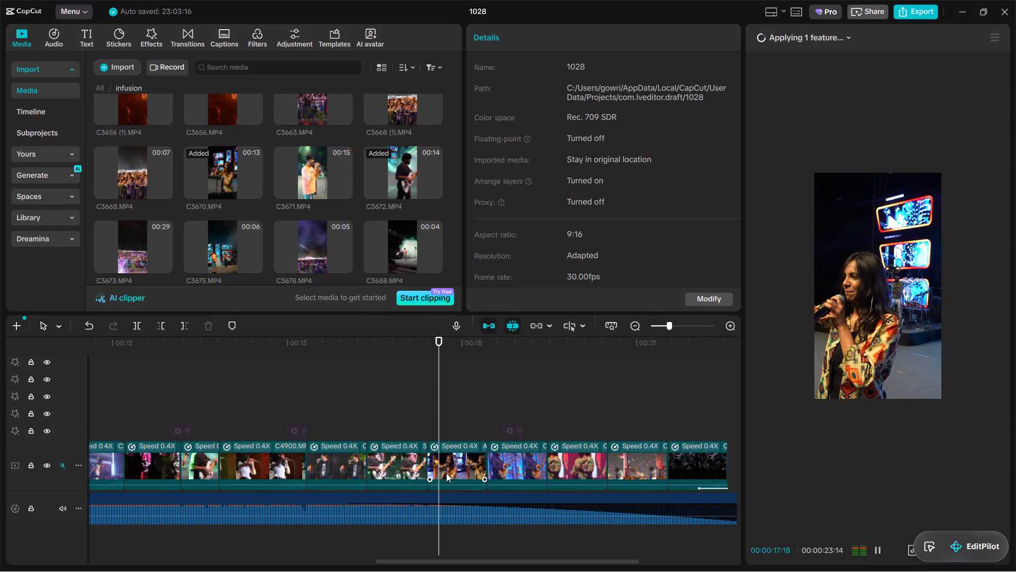
pyautogui.press('space')
pyautogui.click(446, 473)
pyautogui.moveTo(832, 347); pyautogui.dragTo(857, 320)
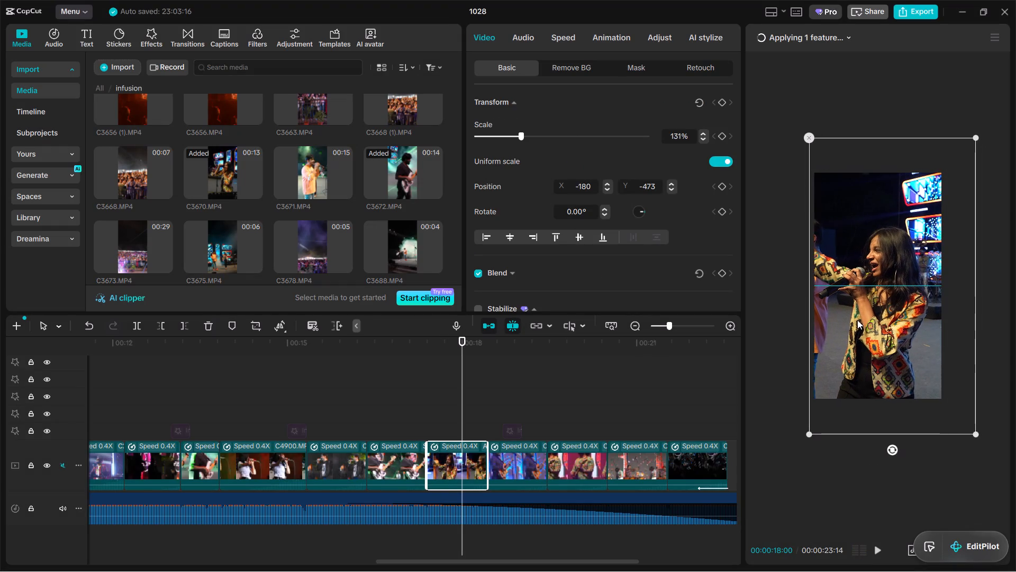
pyautogui.moveTo(857, 320); pyautogui.dragTo(857, 320)
pyautogui.press('space')
pyautogui.press('space')
pyautogui.press('space')
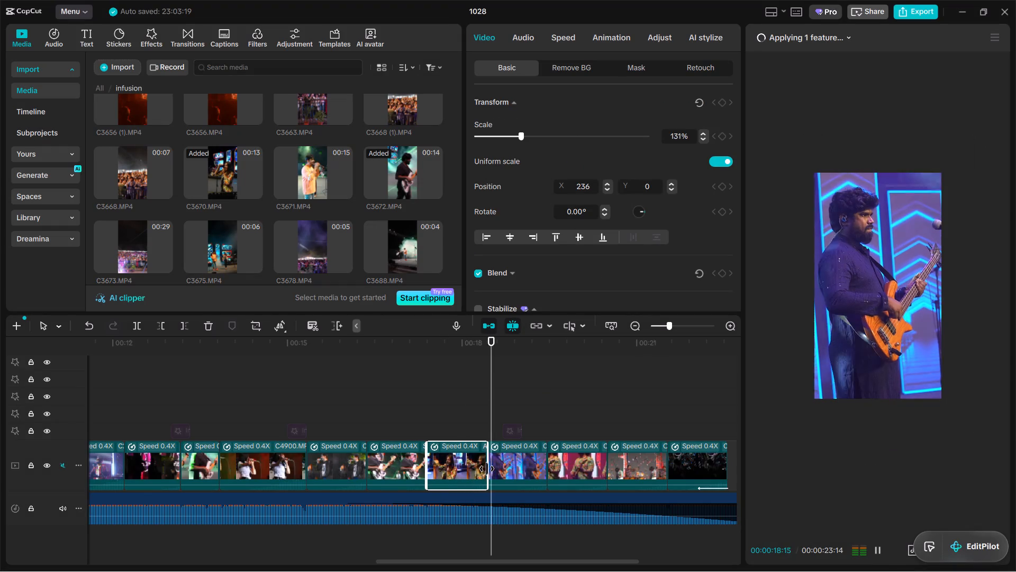
# Replace the orange-guitar player clip after C3670.MP4 with a middle portion of fireworks clip C3688.MP4, keeping the original video effect, and play it through.
pyautogui.click(493, 407)
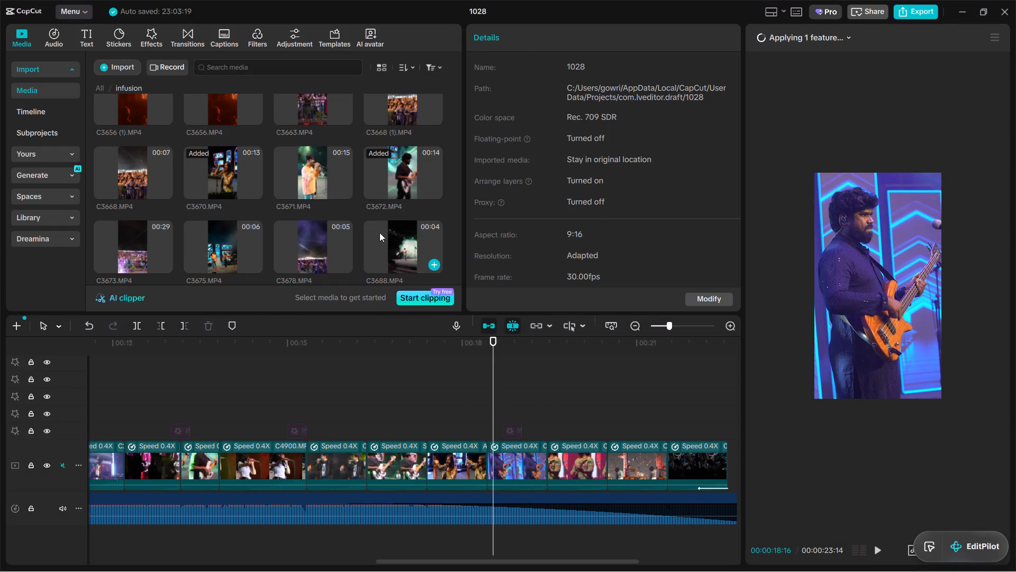
pyautogui.click(398, 247)
pyautogui.moveTo(400, 247); pyautogui.dragTo(523, 465)
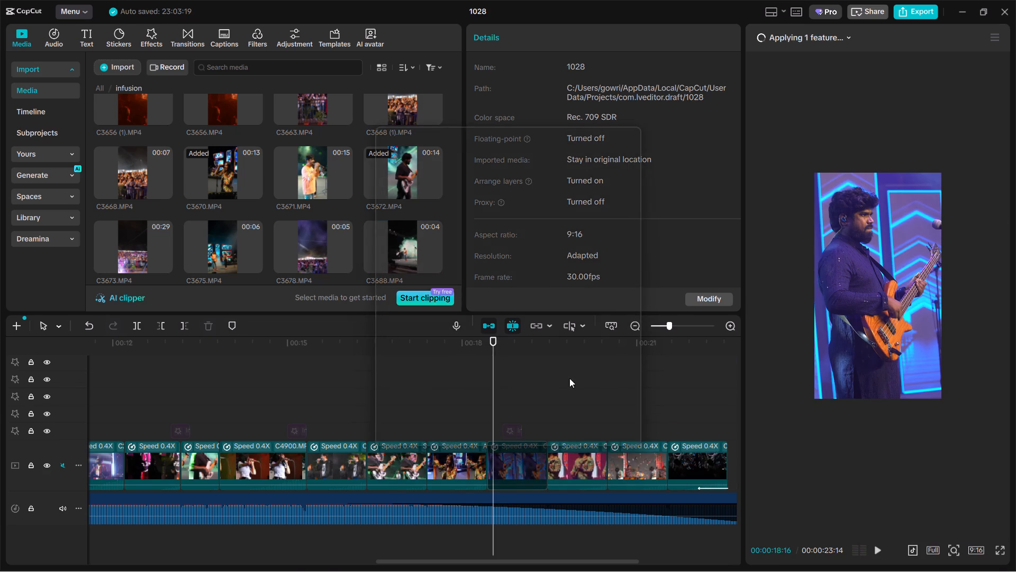
pyautogui.moveTo(561, 388); pyautogui.dragTo(0, 347)
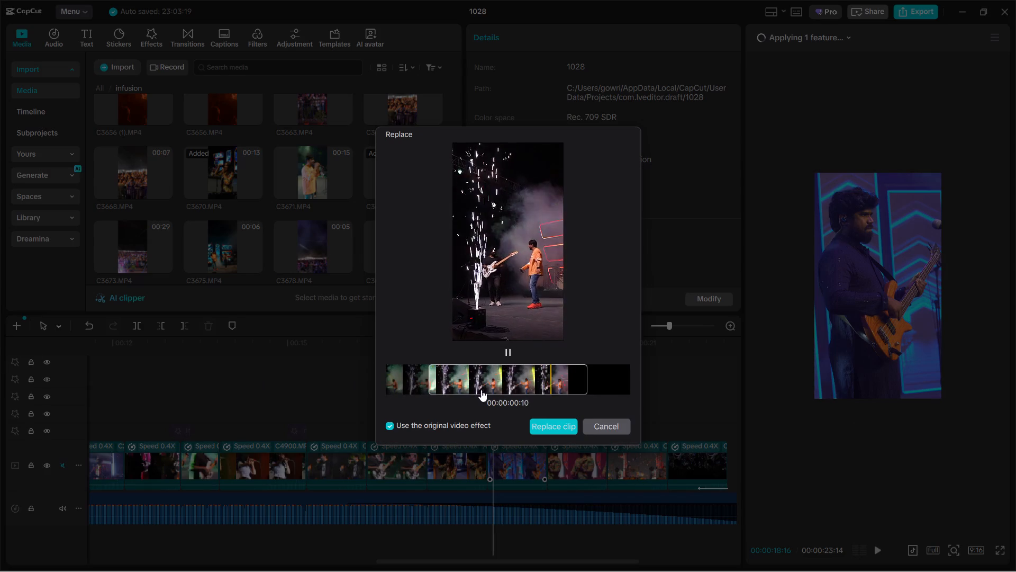
pyautogui.moveTo(500, 369); pyautogui.dragTo(580, 399)
pyautogui.click(554, 422)
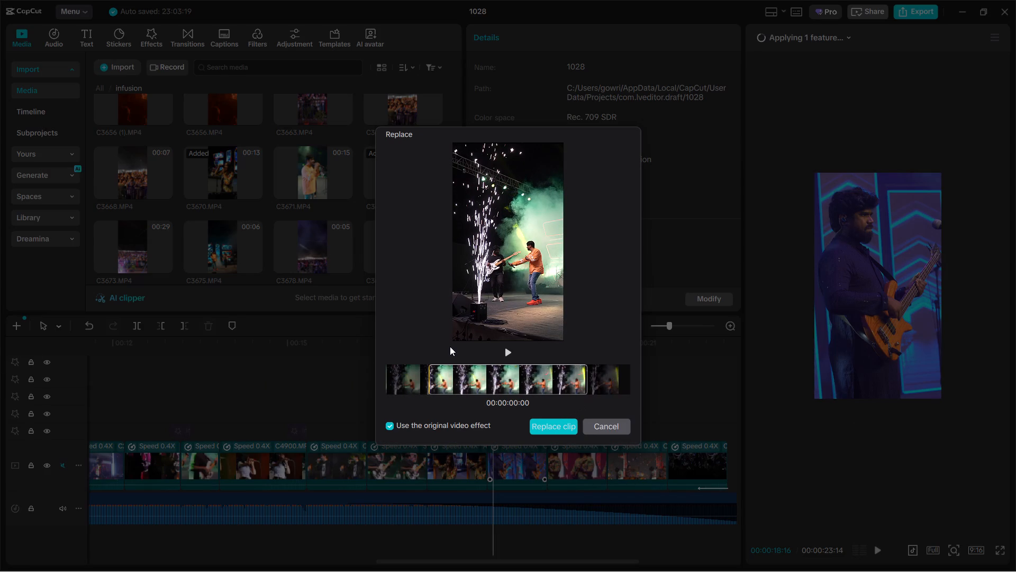
pyautogui.click(554, 430)
pyautogui.click(477, 326)
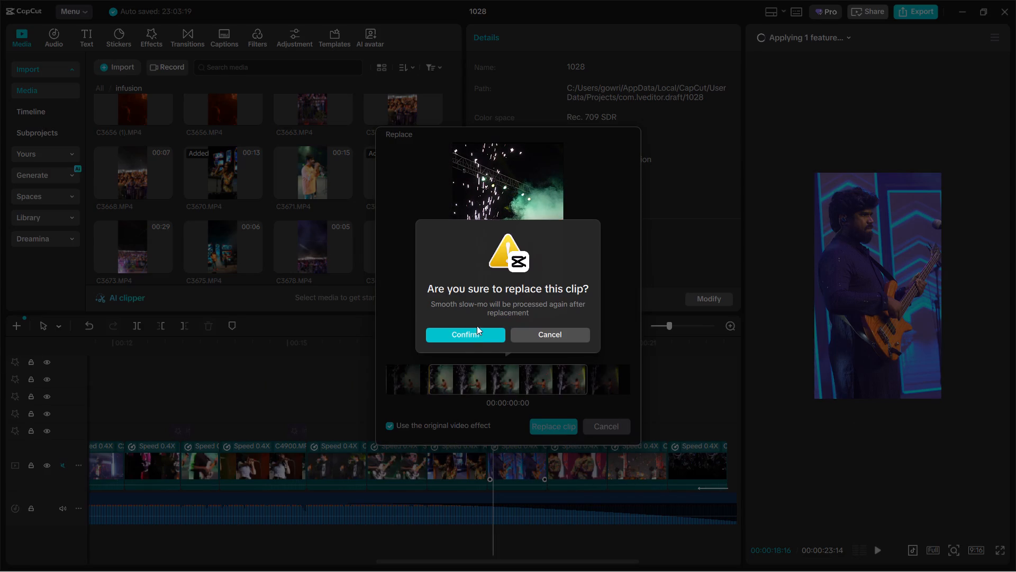
pyautogui.click(478, 341)
pyautogui.press('space')
pyautogui.press('space')
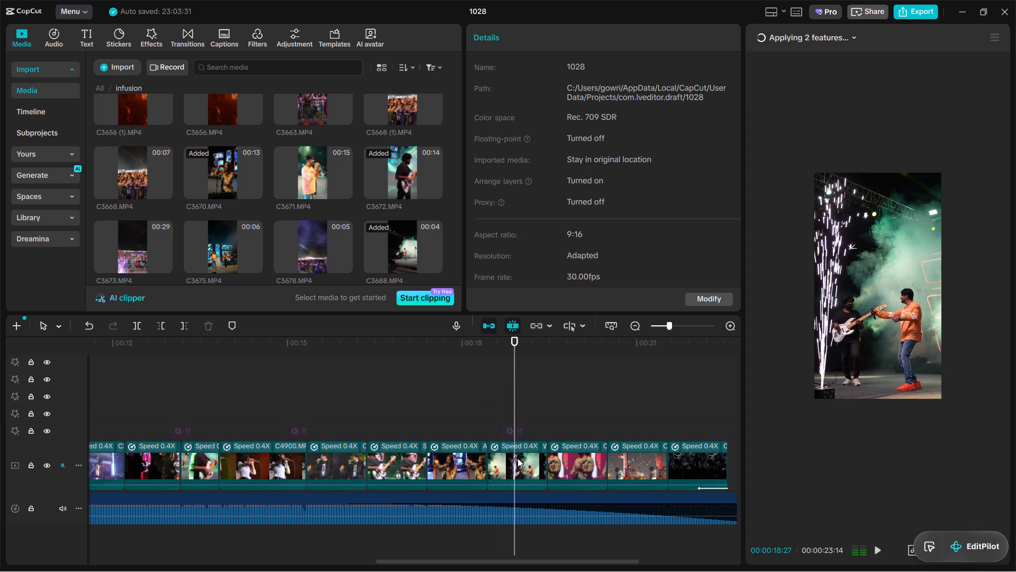
pyautogui.press('space')
pyautogui.press('space')
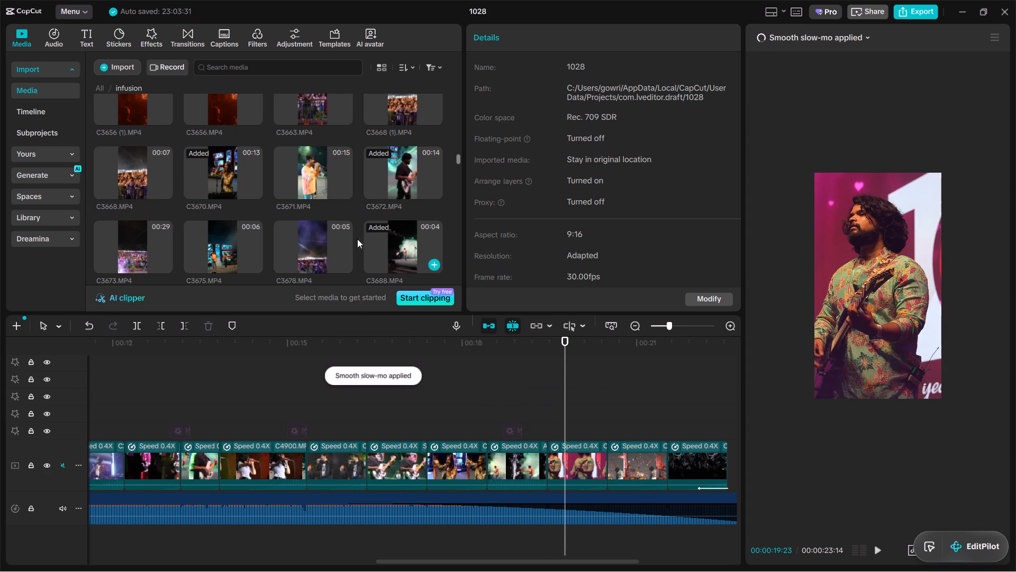
# Replace the floral-shirt guitarist clip at 00:00:19:23 with a later portion of singer clip C5449.MP4, keeping the original video effect.
pyautogui.scroll(-4, 342, 238)
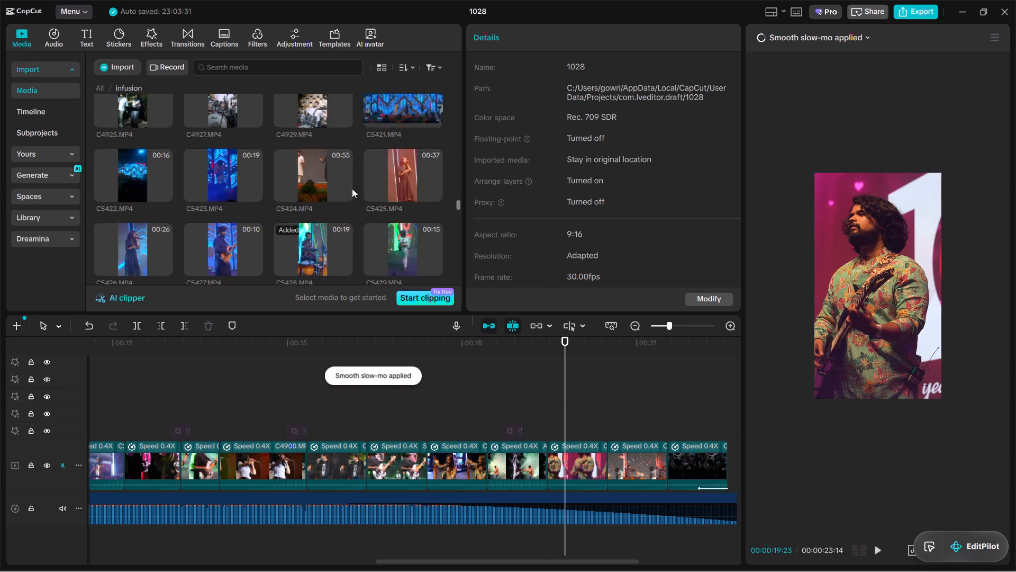
pyautogui.click(316, 208)
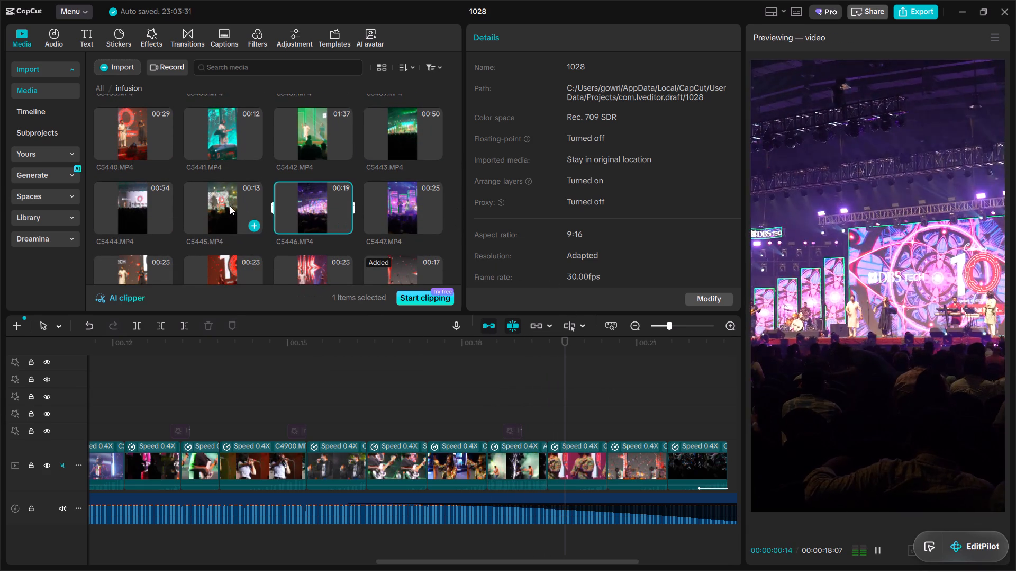
pyautogui.scroll(-1, 230, 205)
pyautogui.click(237, 162)
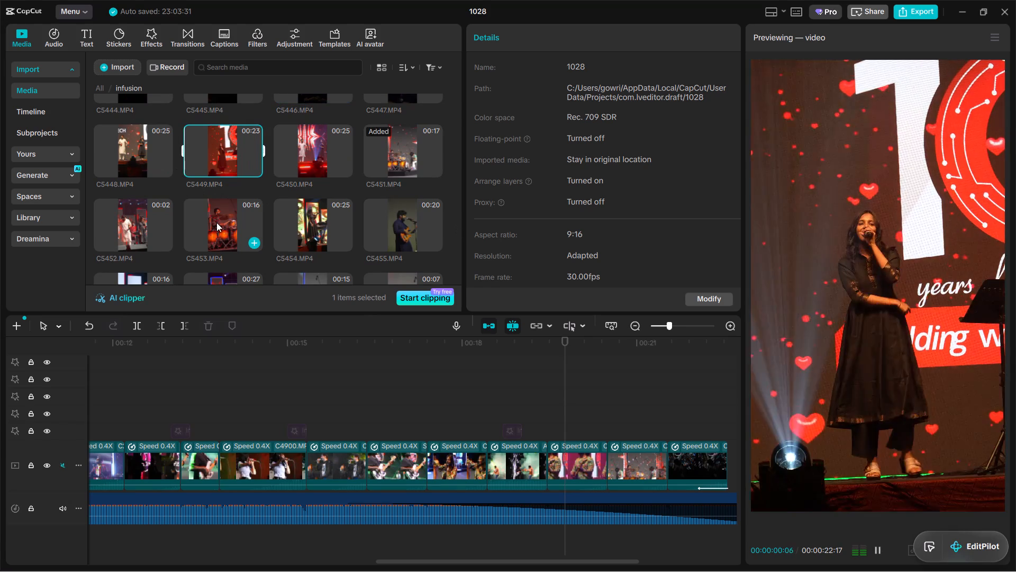
pyautogui.moveTo(226, 156); pyautogui.dragTo(588, 452)
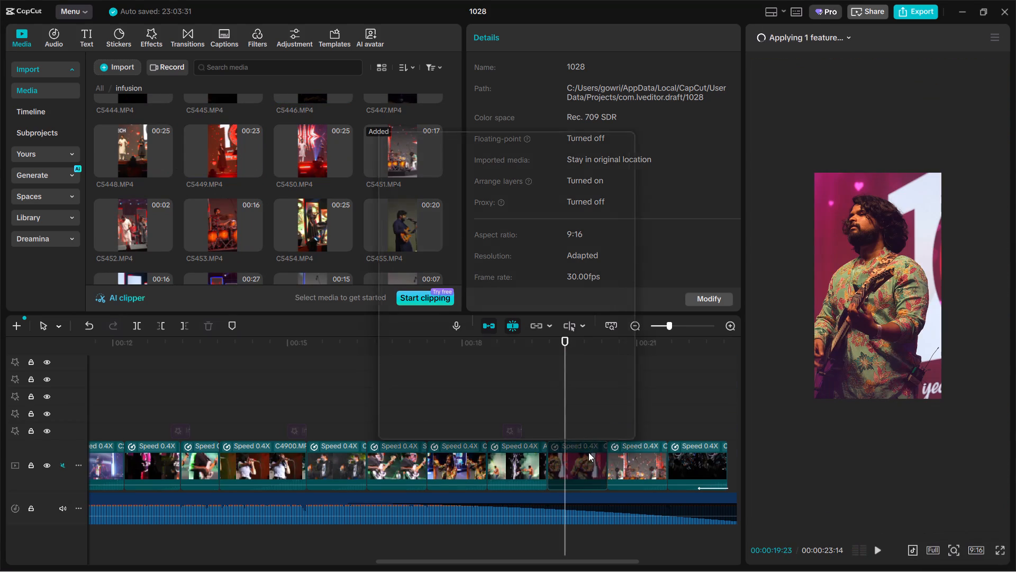
pyautogui.moveTo(561, 379); pyautogui.dragTo(474, 395)
pyautogui.click(554, 424)
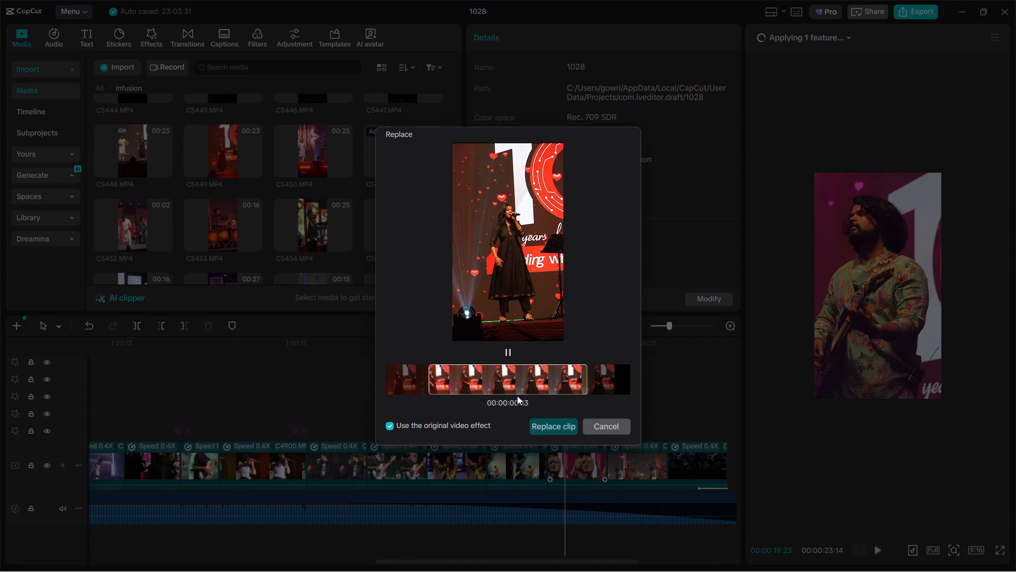
pyautogui.click(460, 326)
pyautogui.click(462, 333)
# Reframe the C5449.MP4 singer clip at 168% scale and position X 101, Y 152, and play it into the drum clip.
pyautogui.click(591, 470)
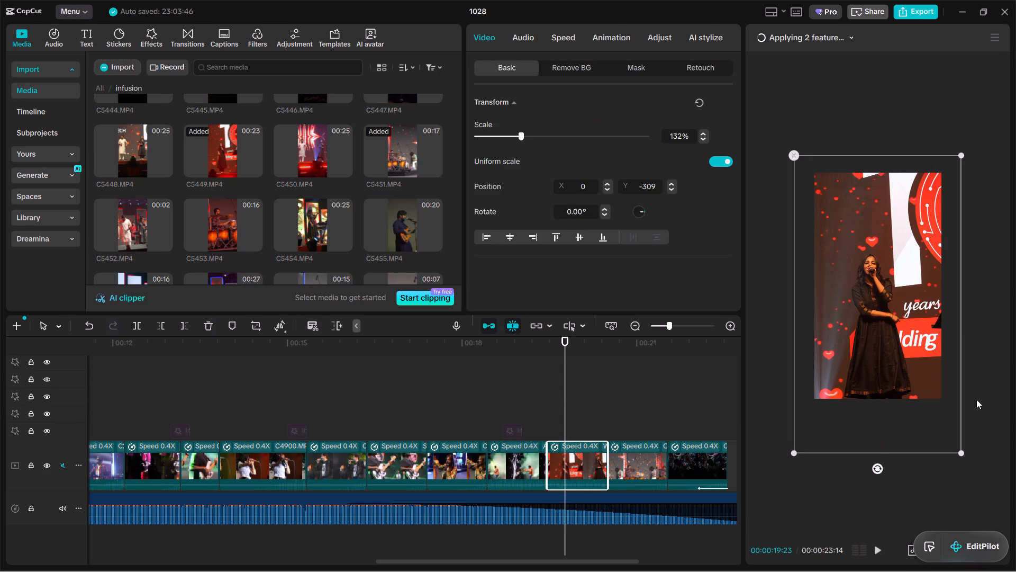
pyautogui.moveTo(964, 456); pyautogui.dragTo(991, 524)
pyautogui.moveTo(933, 443); pyautogui.dragTo(940, 415)
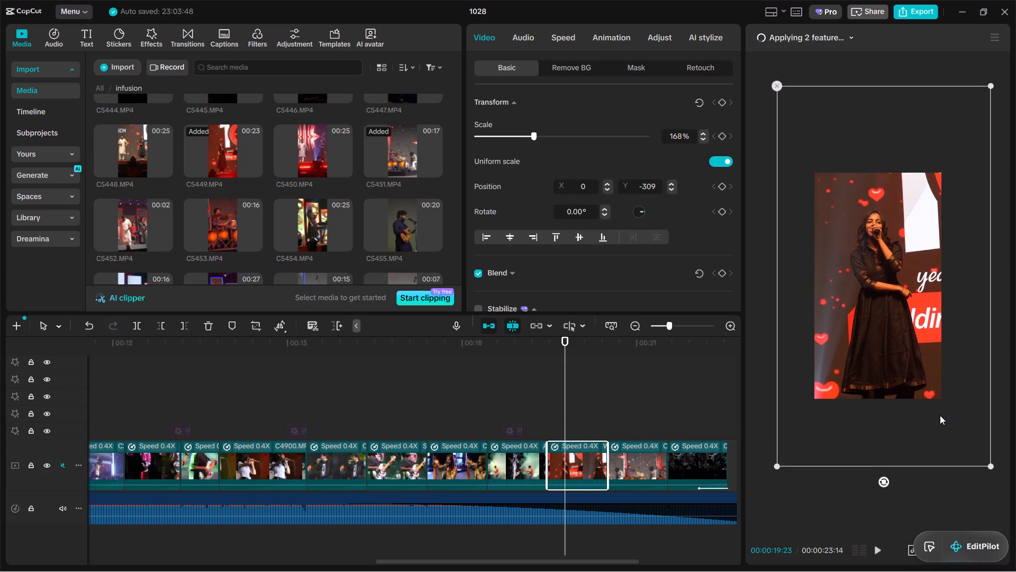
pyautogui.moveTo(940, 415); pyautogui.dragTo(940, 416)
pyautogui.press('space')
pyautogui.click(547, 414)
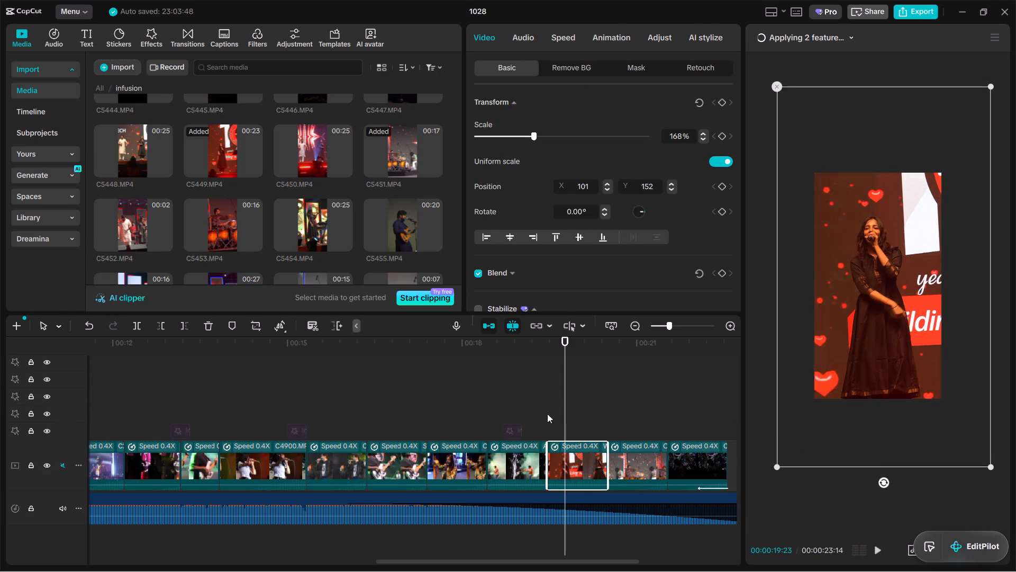
pyautogui.press('space')
pyautogui.press('space')
pyautogui.press('space')
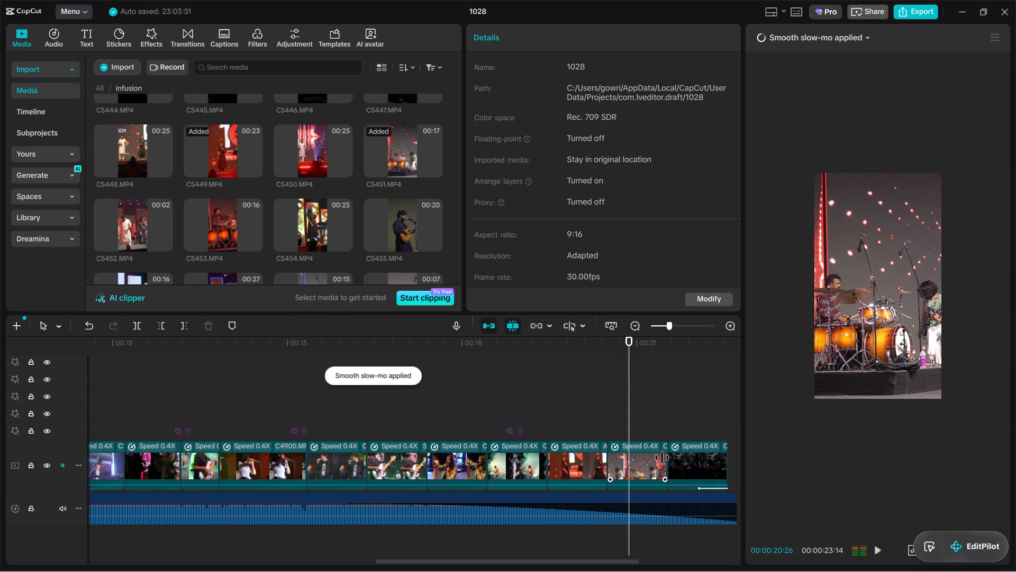
# Examine the infusion footage for a shot to replace the drum clip, previewing candidates such as C3005.MP4 and C2968.MP4.
pyautogui.scroll(-2, 338, 212)
pyautogui.scroll(-1, 249, 231)
pyautogui.scroll(-1, 355, 172)
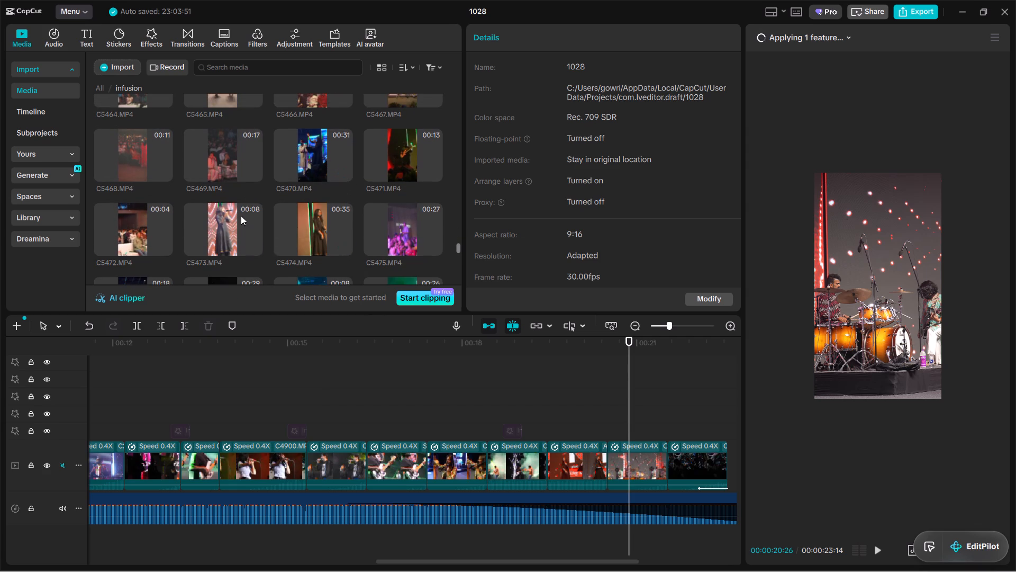
pyautogui.scroll(-2, 359, 164)
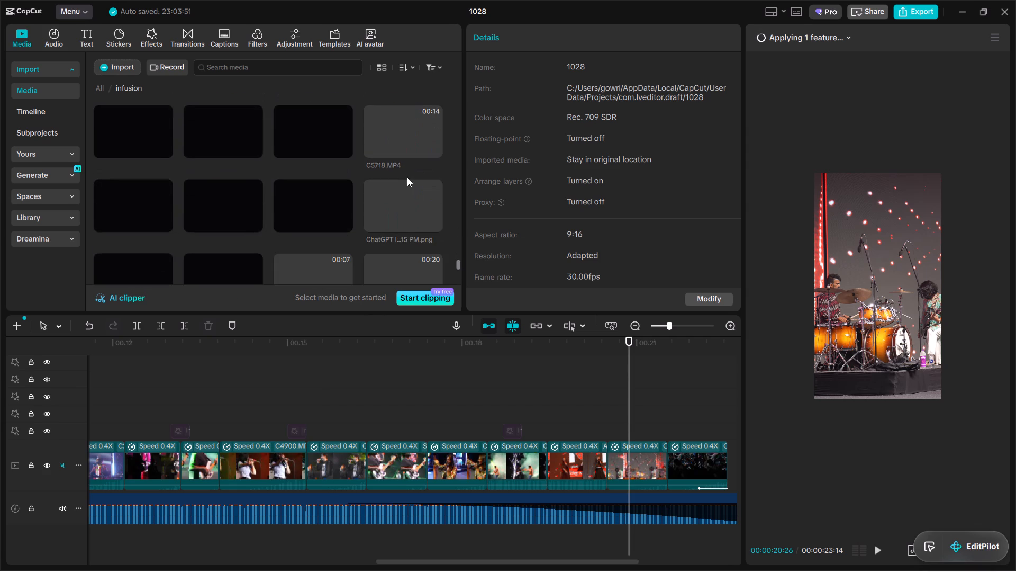
pyautogui.scroll(7, 390, 196)
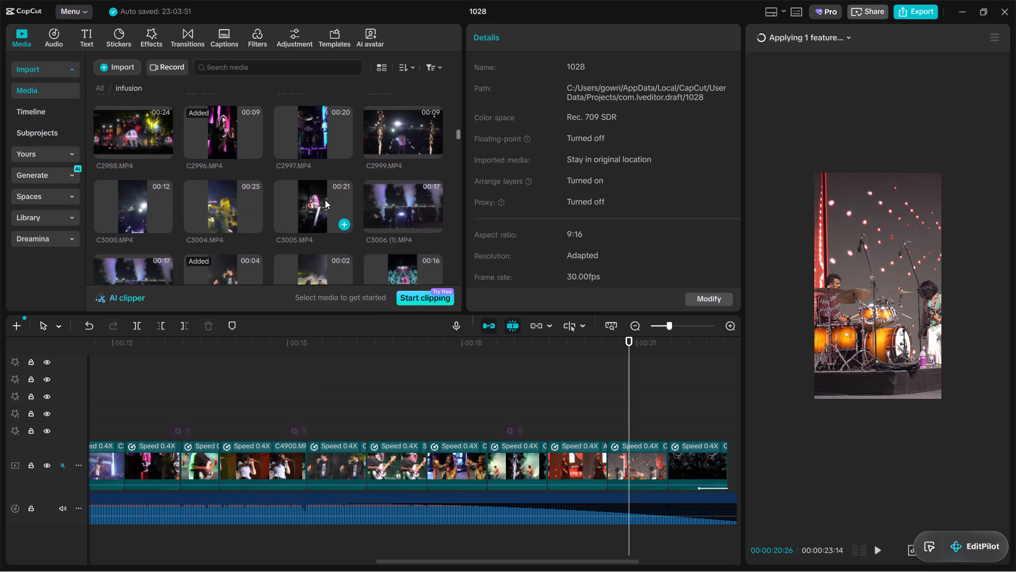
pyautogui.click(324, 200)
pyautogui.scroll(2, 324, 200)
pyautogui.click(396, 181)
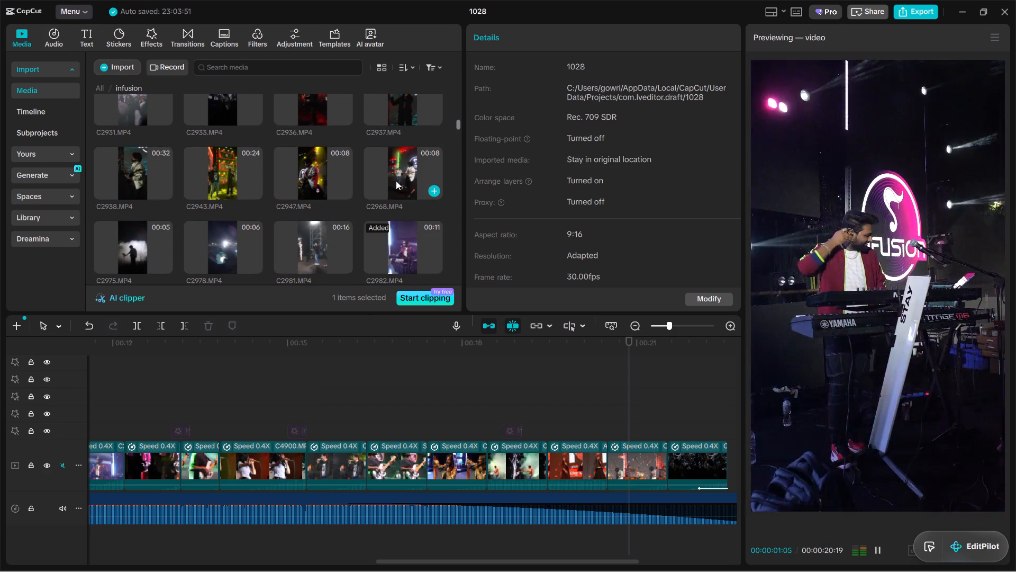
pyautogui.scroll(1, 396, 181)
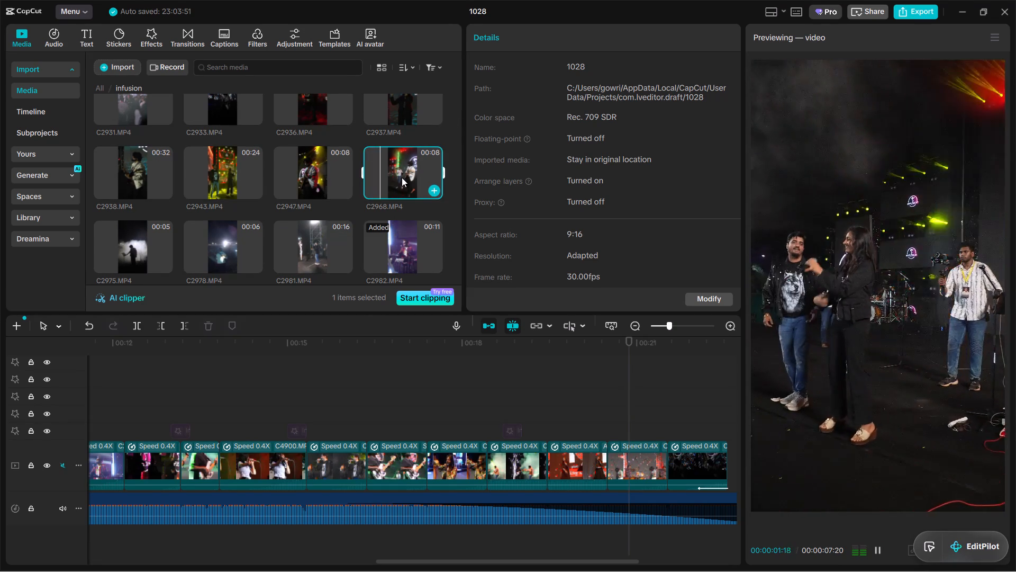
pyautogui.scroll(1, 361, 210)
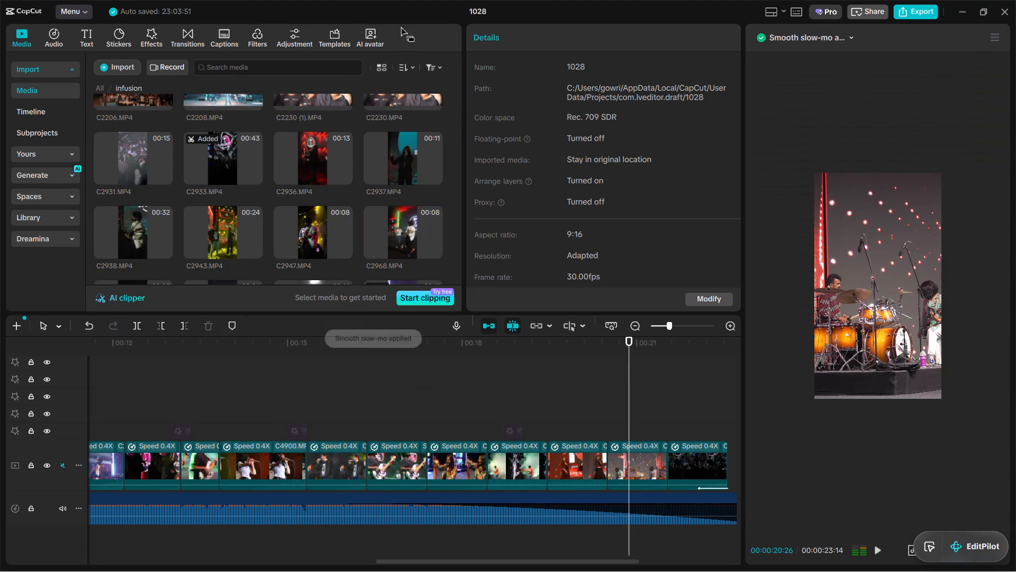
pyautogui.scroll(2, 178, 207)
pyautogui.click(216, 194)
# Replace the drum clip at 00:00:20:26 with crowd clip C2182.MP4 from the infusion footage, keeping the original video effect.
pyautogui.scroll(2, 299, 207)
pyautogui.click(412, 178)
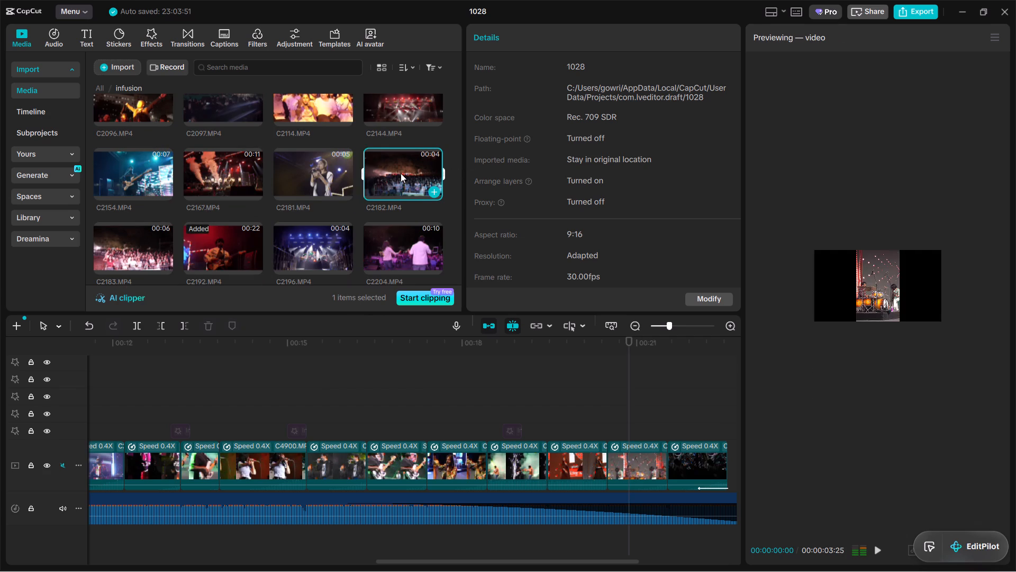
pyautogui.click(411, 102)
pyautogui.click(411, 163)
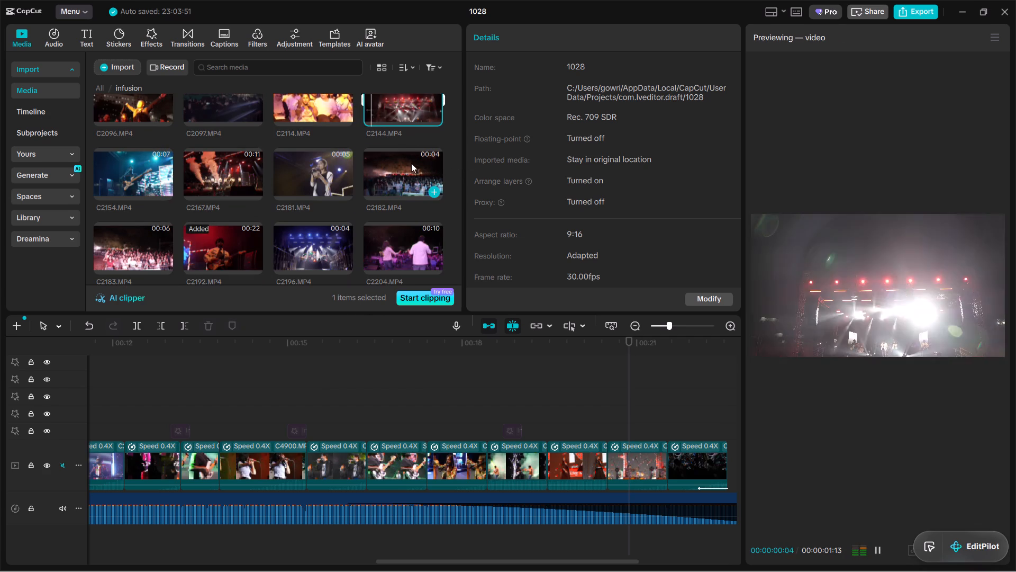
pyautogui.moveTo(411, 167); pyautogui.dragTo(647, 467)
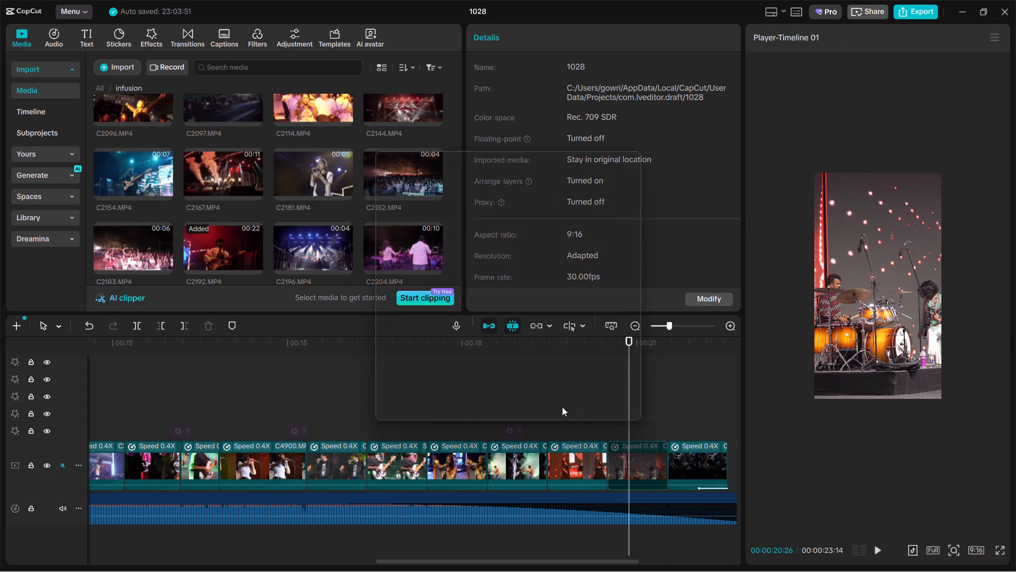
pyautogui.moveTo(543, 356); pyautogui.dragTo(476, 365)
pyautogui.click(558, 396)
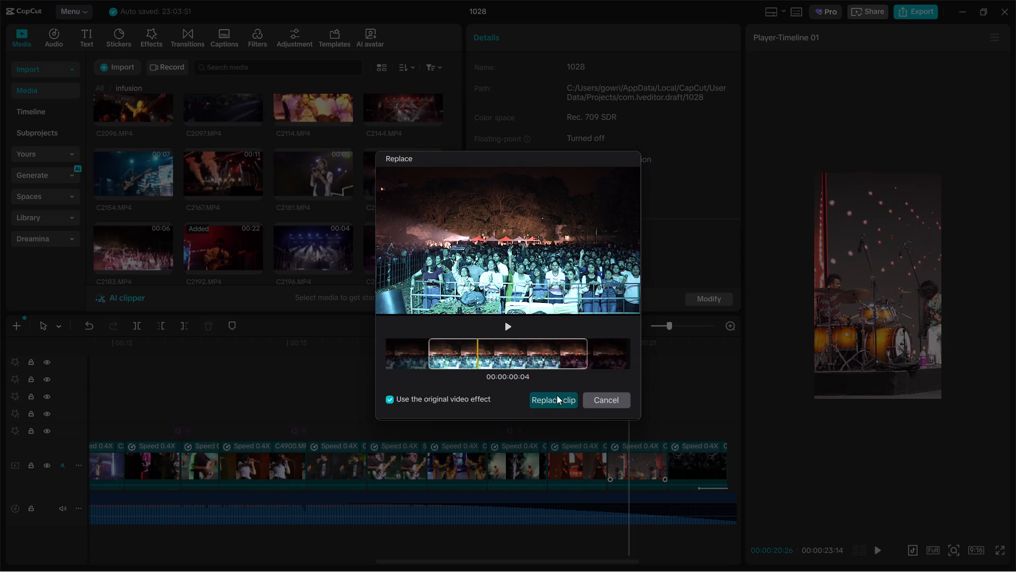
pyautogui.click(476, 334)
# Scale the C2182.MP4 crowd clip to about 347% so it fills the frame, and play it into the last clip.
pyautogui.click(644, 459)
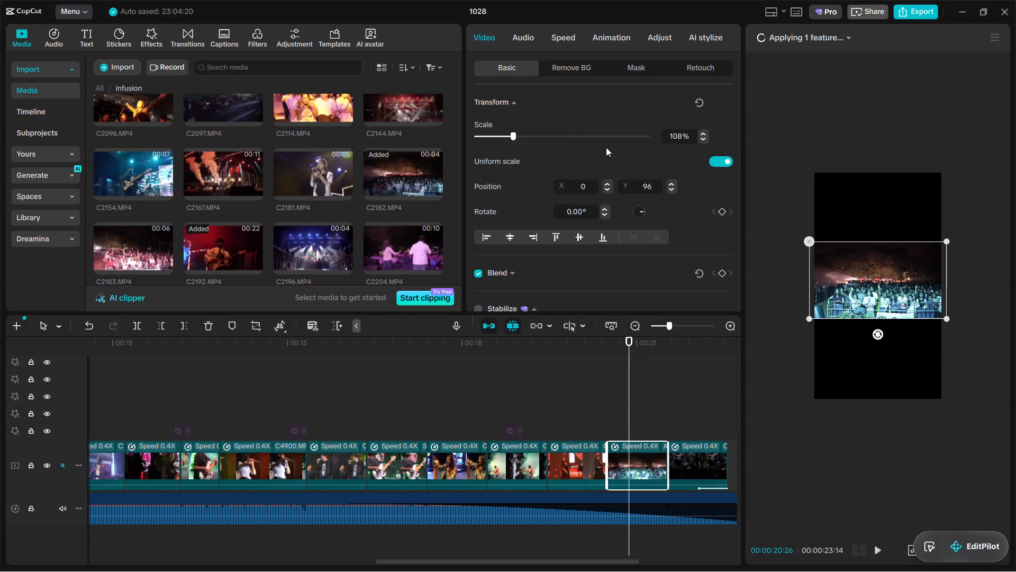
pyautogui.click(561, 137)
pyautogui.moveTo(561, 137); pyautogui.dragTo(595, 167)
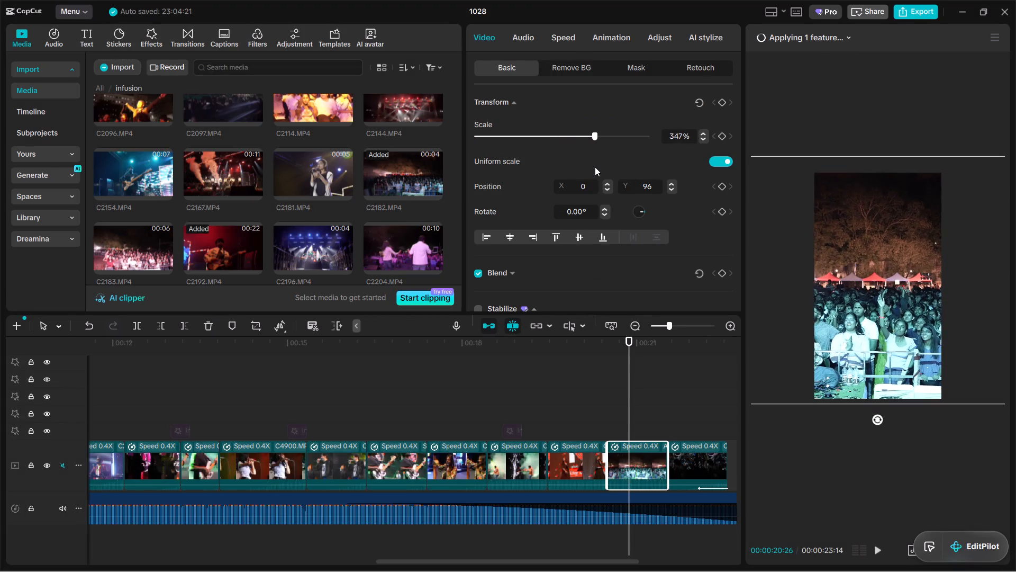
pyautogui.moveTo(595, 167); pyautogui.dragTo(596, 168)
pyautogui.click(592, 397)
pyautogui.press('space')
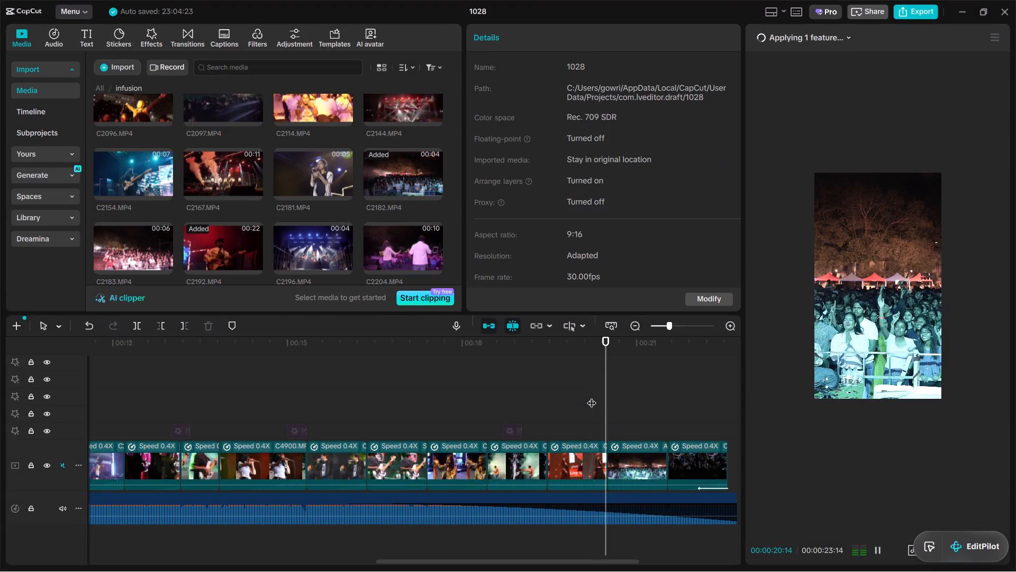
pyautogui.press('space')
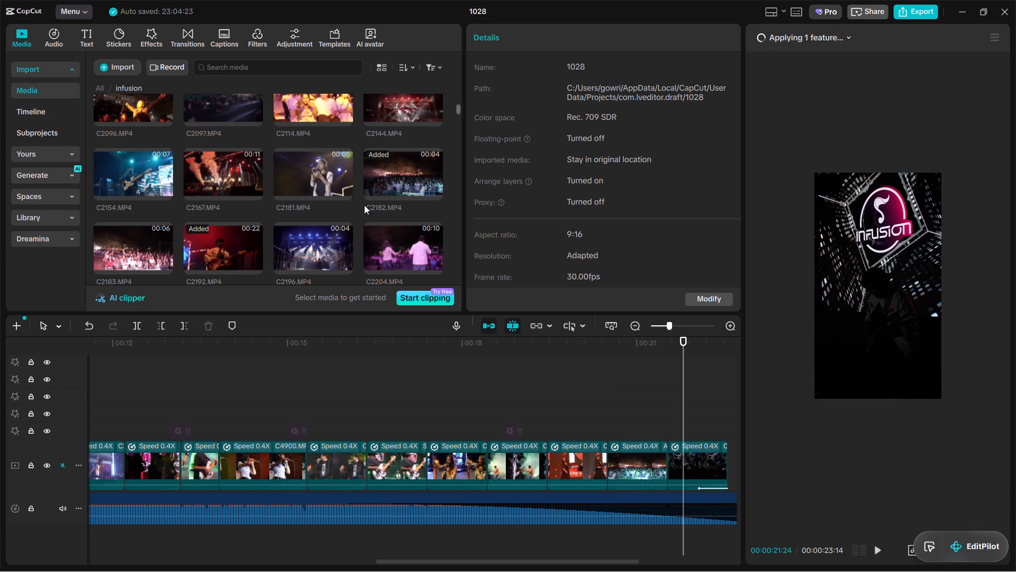
# Replace the closing Infusion logo clip with stage clip C2092 (1).MP4, keeping the original video effect.
pyautogui.scroll(2, 320, 165)
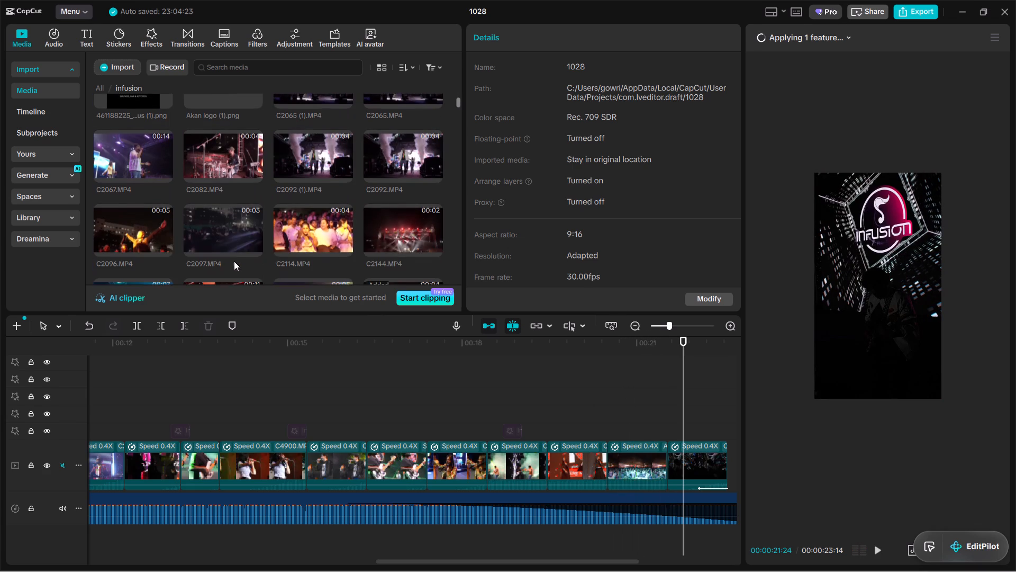
pyautogui.moveTo(303, 188); pyautogui.dragTo(694, 460)
pyautogui.click(545, 396)
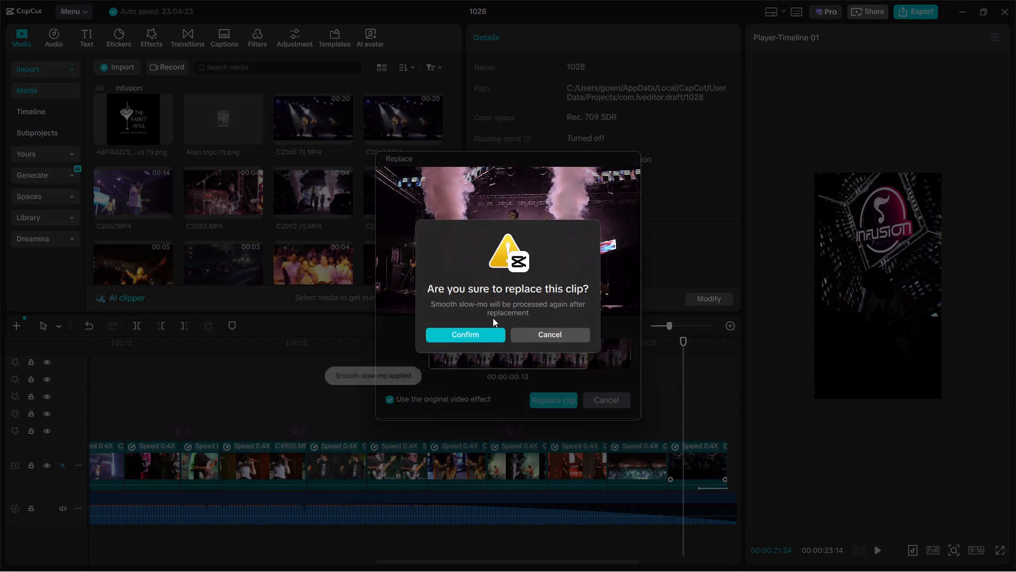
pyautogui.click(489, 332)
# Reframe the C2092 (1).MP4 clip at 470% scale and position X -540, Y 259, and play it.
pyautogui.click(686, 461)
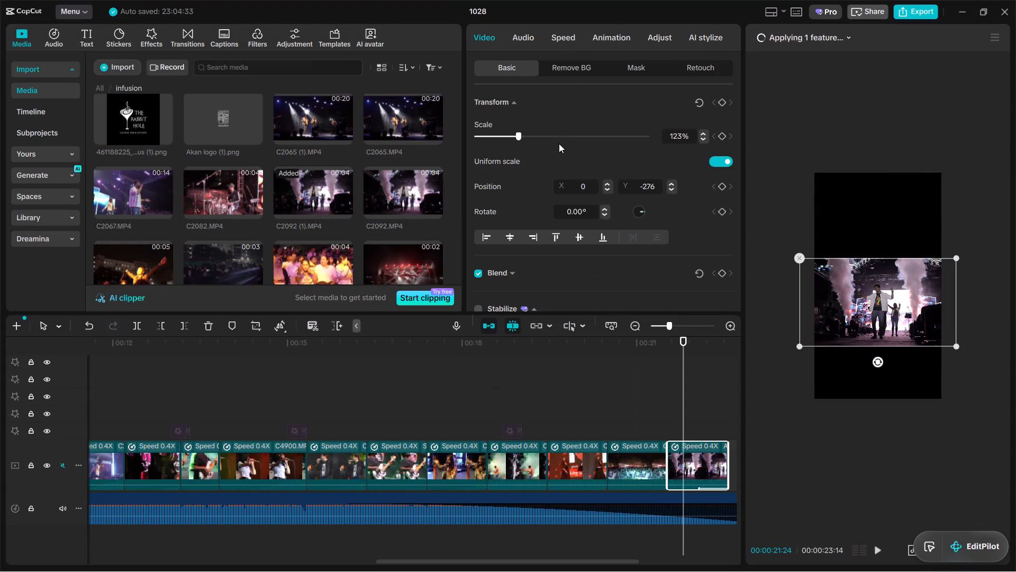
pyautogui.moveTo(559, 135); pyautogui.dragTo(637, 185)
pyautogui.moveTo(942, 338); pyautogui.dragTo(949, 314)
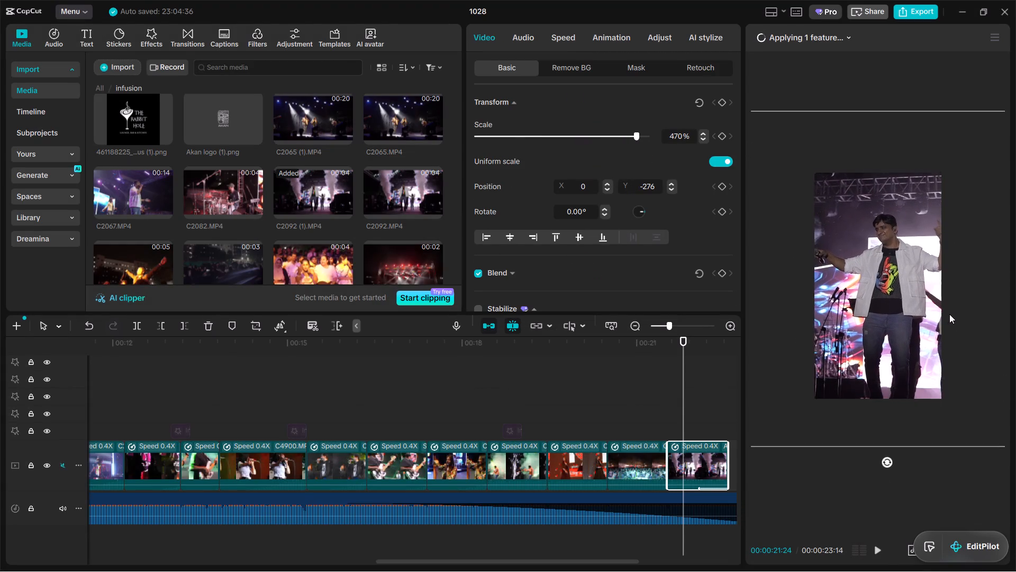
pyautogui.moveTo(949, 314); pyautogui.dragTo(910, 307)
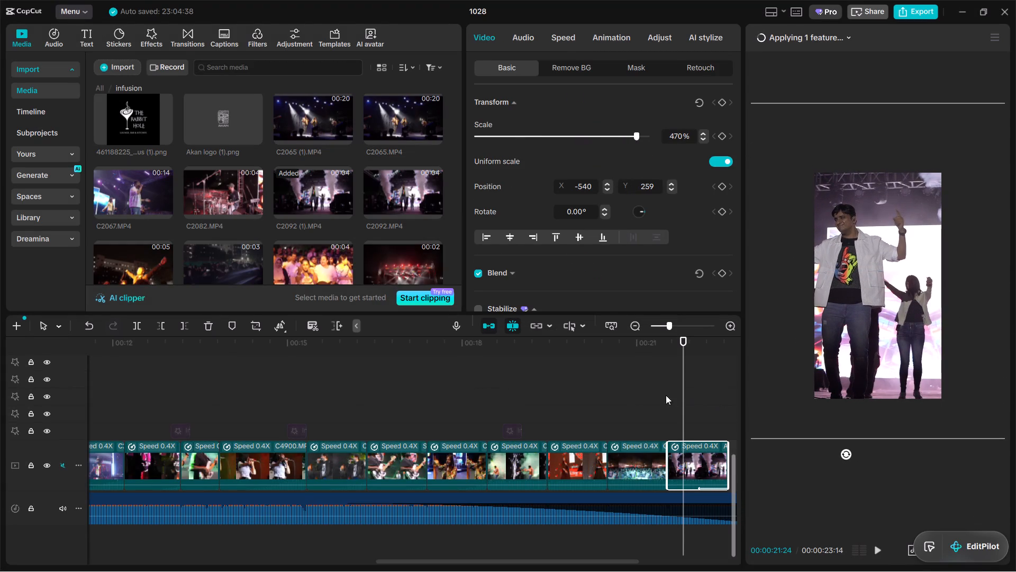
pyautogui.click(640, 392)
pyautogui.press('space')
pyautogui.press('space')
pyautogui.press('space')
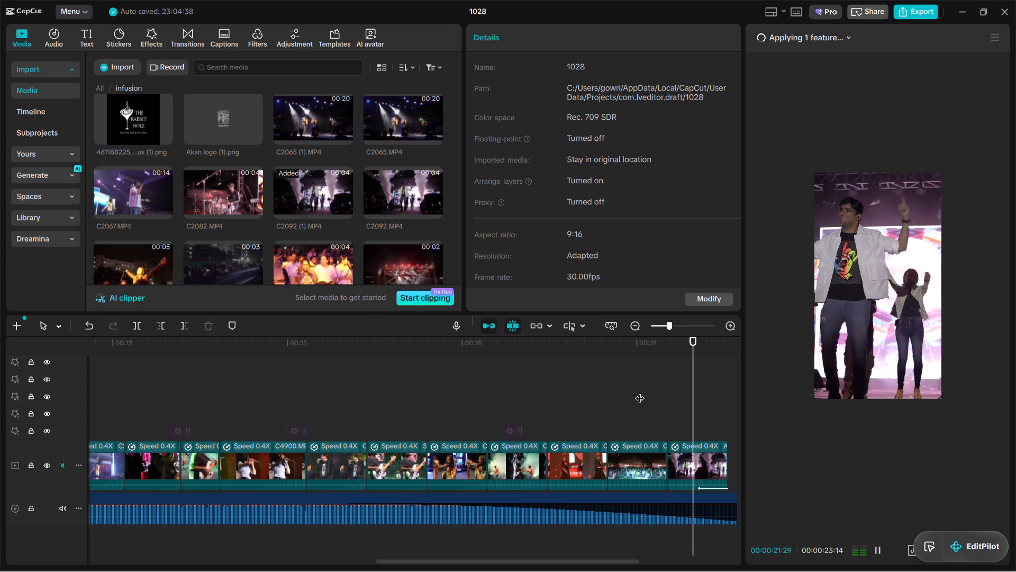
# Extend the closing C2092 (1).MP4 clip to just before the end of the music, and play the ending.
pyautogui.keyDown('ctrl'); pyautogui.scroll(-5, 640, 391); pyautogui.keyUp('ctrl')
pyautogui.click(516, 471)
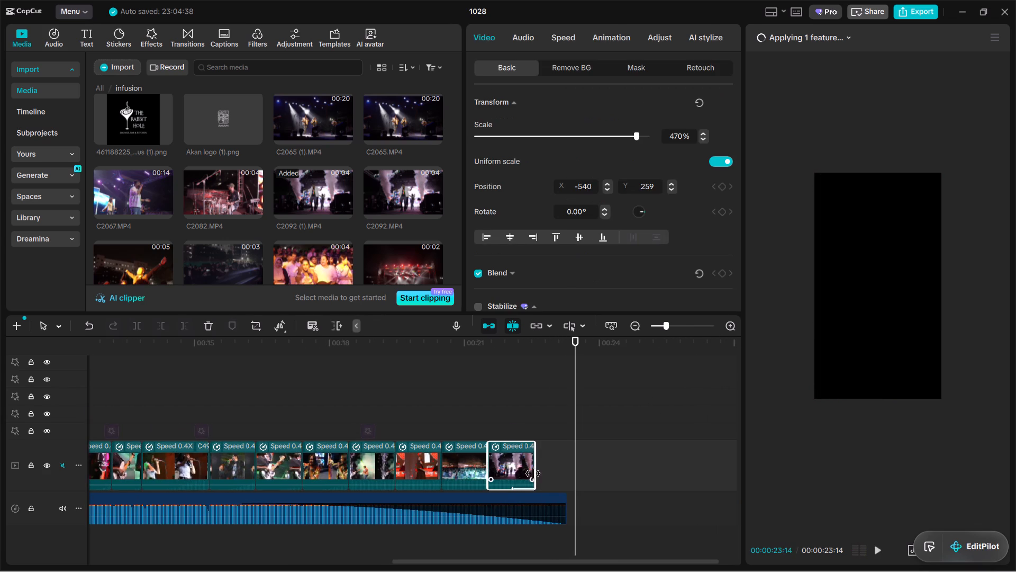
pyautogui.moveTo(536, 476); pyautogui.dragTo(562, 494)
pyautogui.click(533, 408)
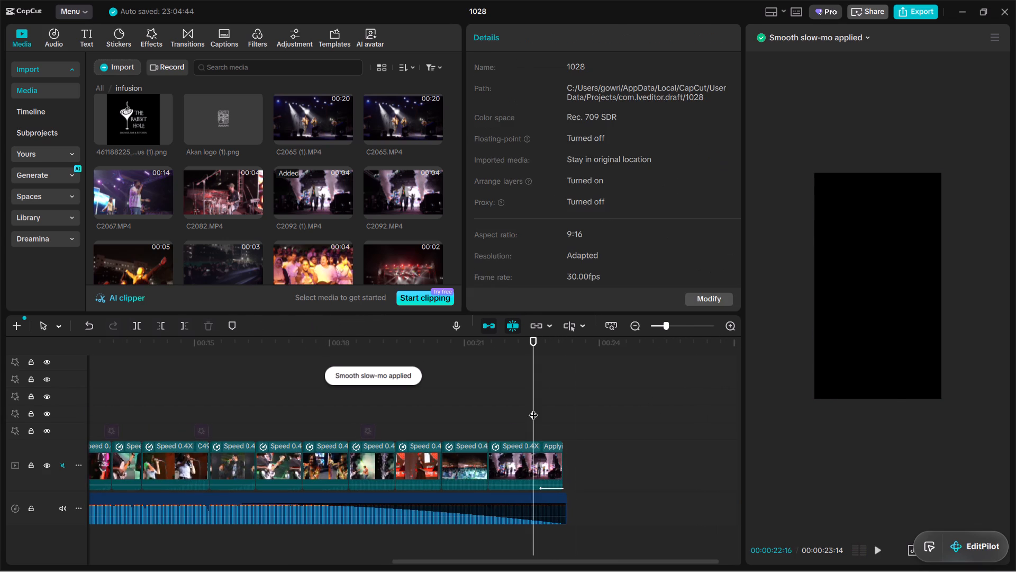
pyautogui.press('space')
# Re-enable the Black Flash 2 and Radial Blur 2 effects at the video's start and extend both to about 00:00:03:15.
pyautogui.keyDown('ctrl'); pyautogui.scroll(-3, 526, 414); pyautogui.keyUp('ctrl')
pyautogui.click(518, 410)
pyautogui.moveTo(518, 408); pyautogui.dragTo(3, 379)
pyautogui.scroll(1, 149, 493)
pyautogui.press('space')
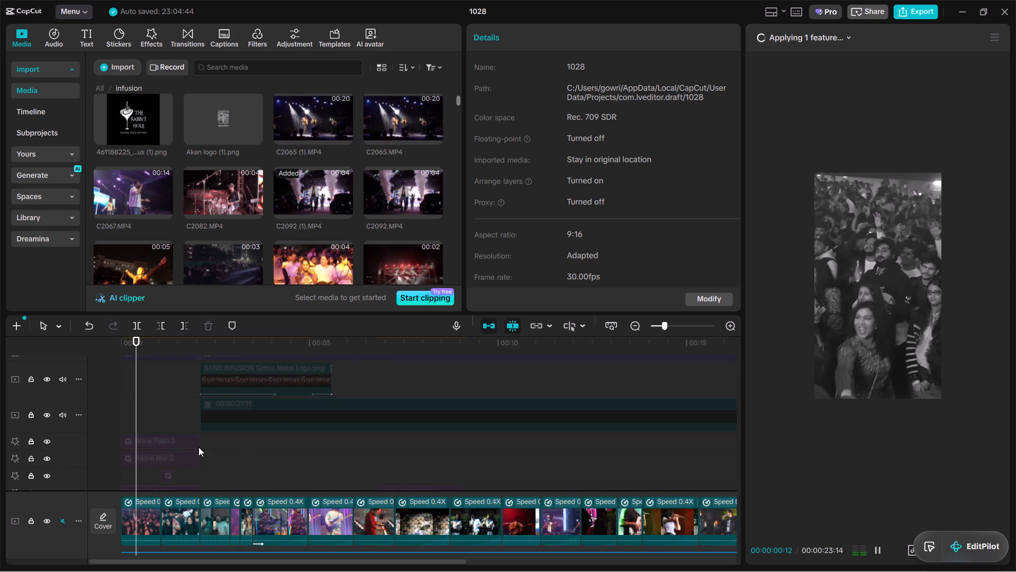
pyautogui.press('space')
pyautogui.click(159, 443)
pyautogui.moveTo(218, 458); pyautogui.dragTo(166, 444)
pyautogui.press('v')
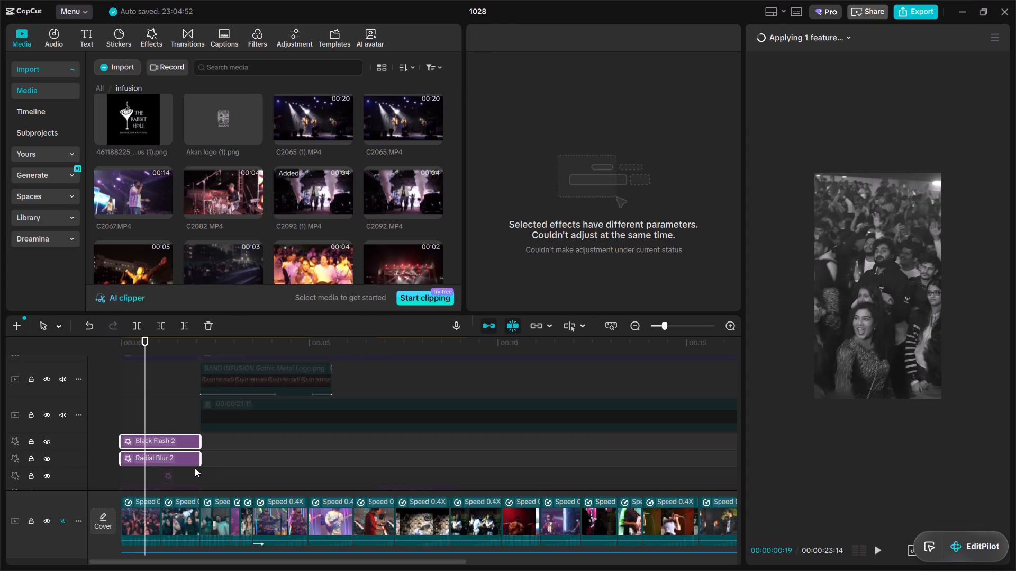
pyautogui.moveTo(202, 465); pyautogui.dragTo(251, 485)
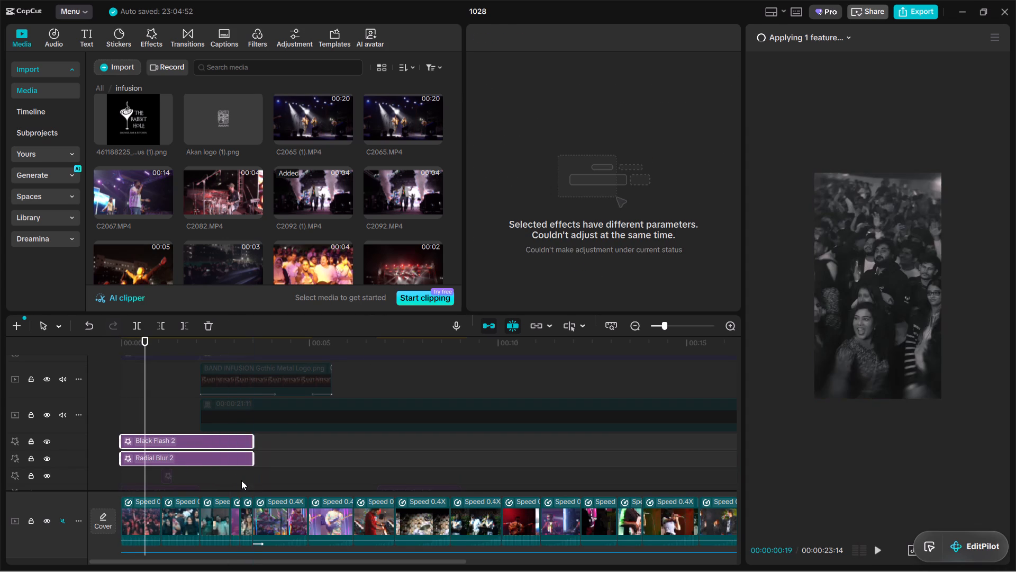
# Delete the other disabled effects from the tracks between Radial Blur 2 and the main video, including Complete Whiteout.
pyautogui.click(237, 477)
pyautogui.moveTo(237, 477); pyautogui.dragTo(0, 425)
pyautogui.scroll(-2, 4, 423)
pyautogui.scroll(-1, 156, 455)
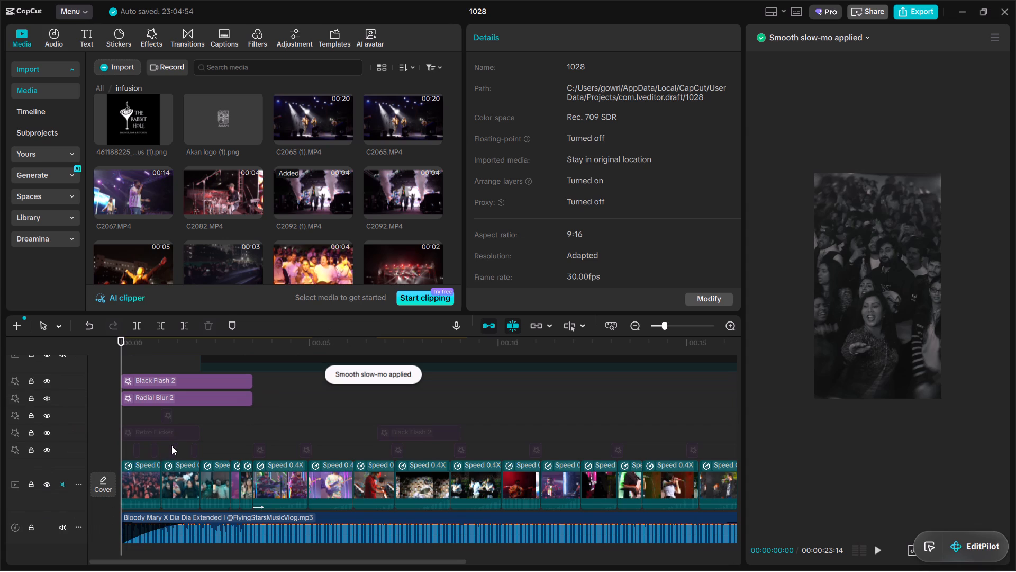
pyautogui.moveTo(142, 413); pyautogui.dragTo(722, 452)
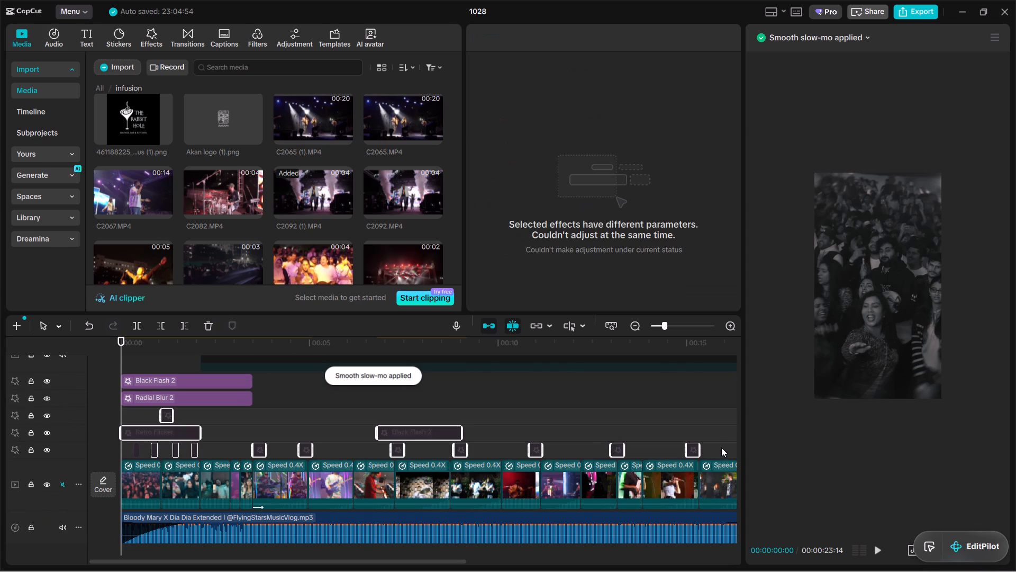
pyautogui.press('BackSpace')
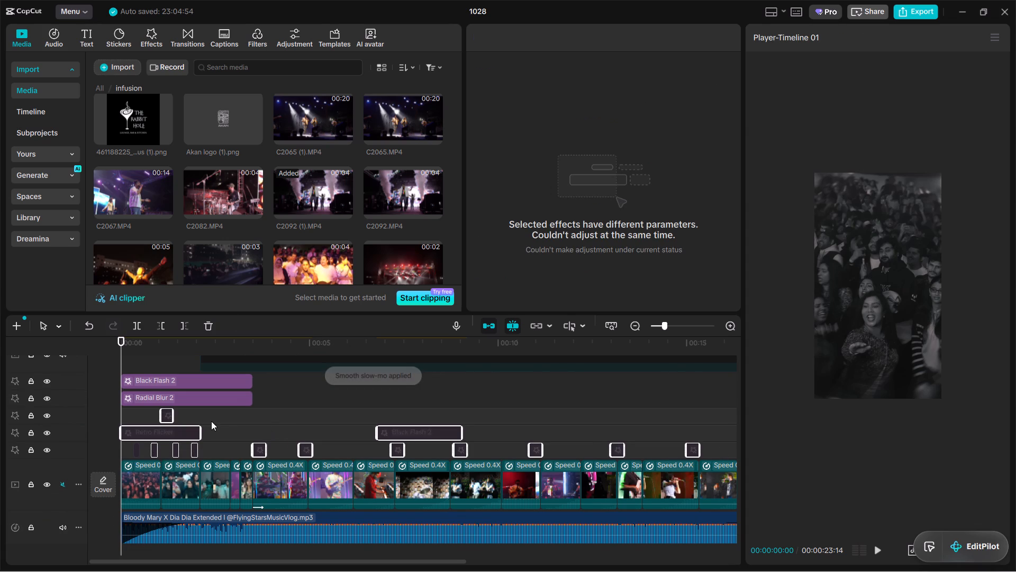
pyautogui.doubleClick(231, 420)
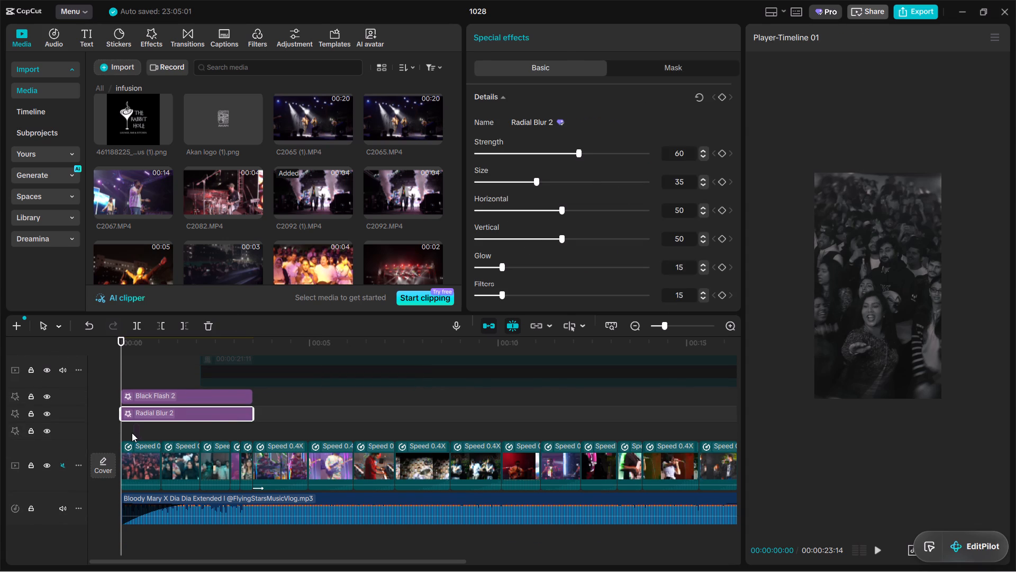
pyautogui.click(132, 433)
pyautogui.click(137, 433)
pyautogui.press('BackSpace')
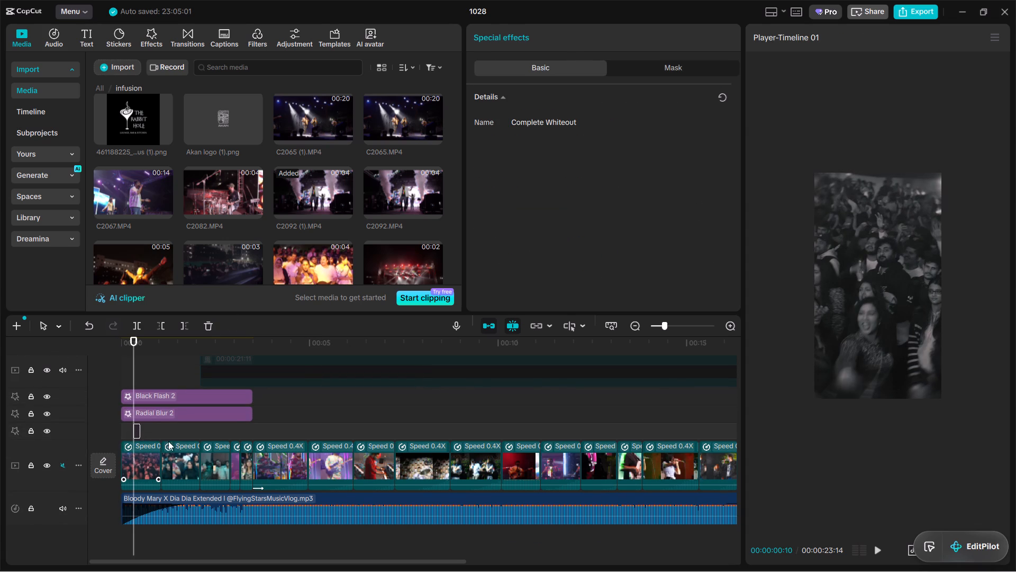
# Scrub to the end of the Black Flash 2 and Radial Blur 2 effects at 00:00:03:15.
pyautogui.click(303, 416)
pyautogui.moveTo(303, 416); pyautogui.dragTo(256, 409)
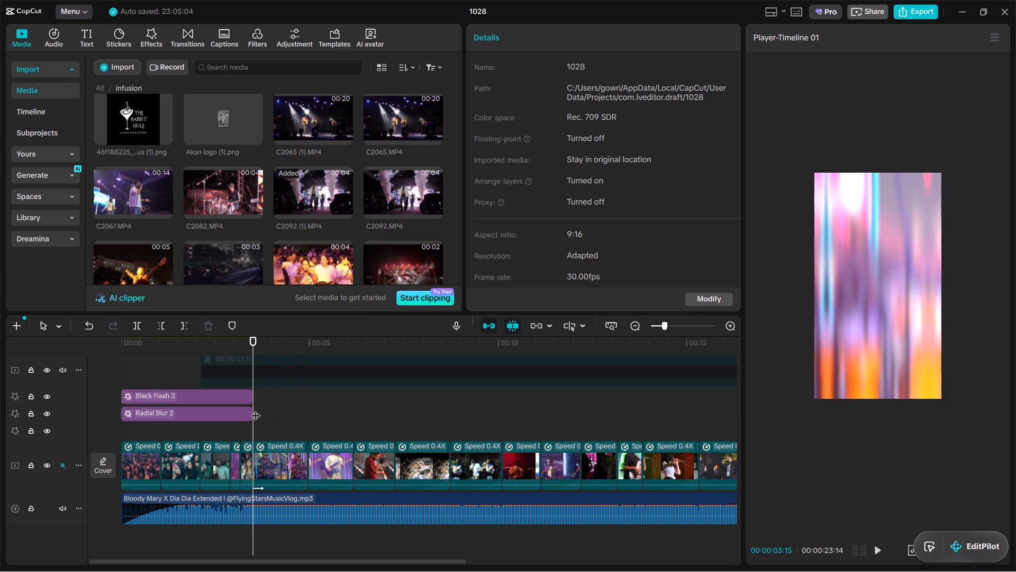
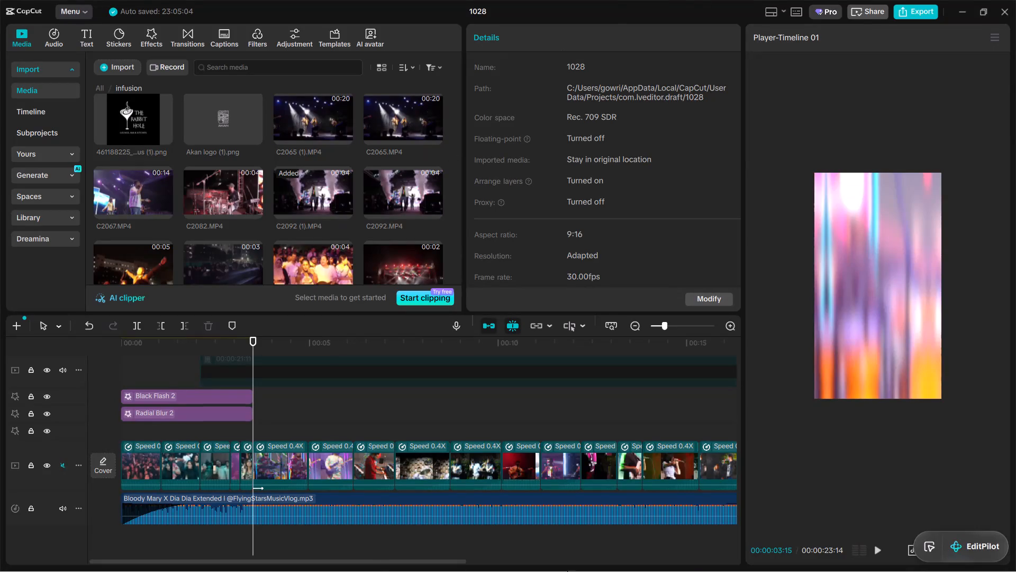
# Play the opening from the start and again around 00:00:03 to check the cut out of Black Flash 2 and Radial Blur 2.
pyautogui.click(173, 357)
pyautogui.moveTo(173, 357); pyautogui.dragTo(58, 363)
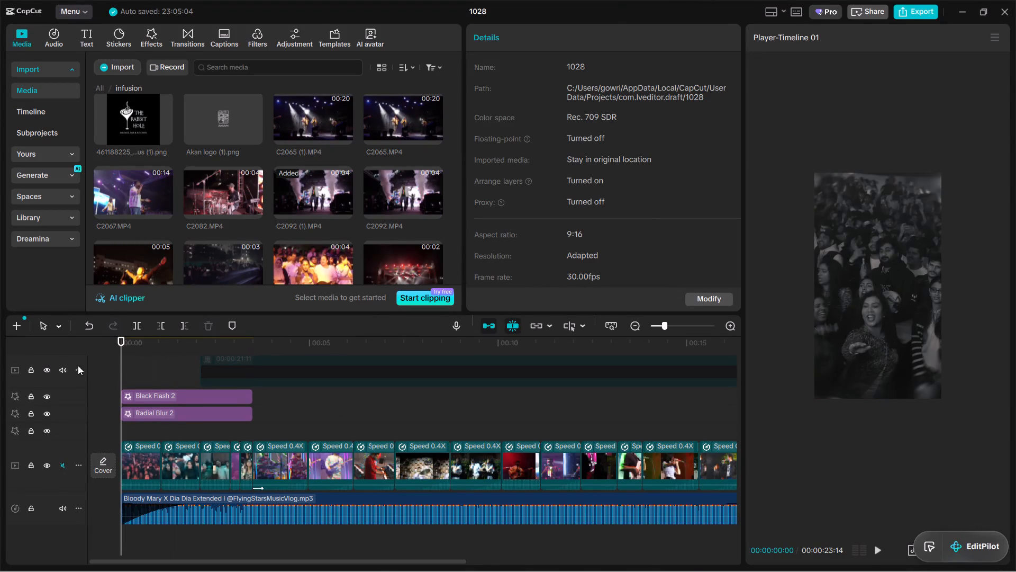
pyautogui.press('space')
pyautogui.press('space')
pyautogui.press('space')
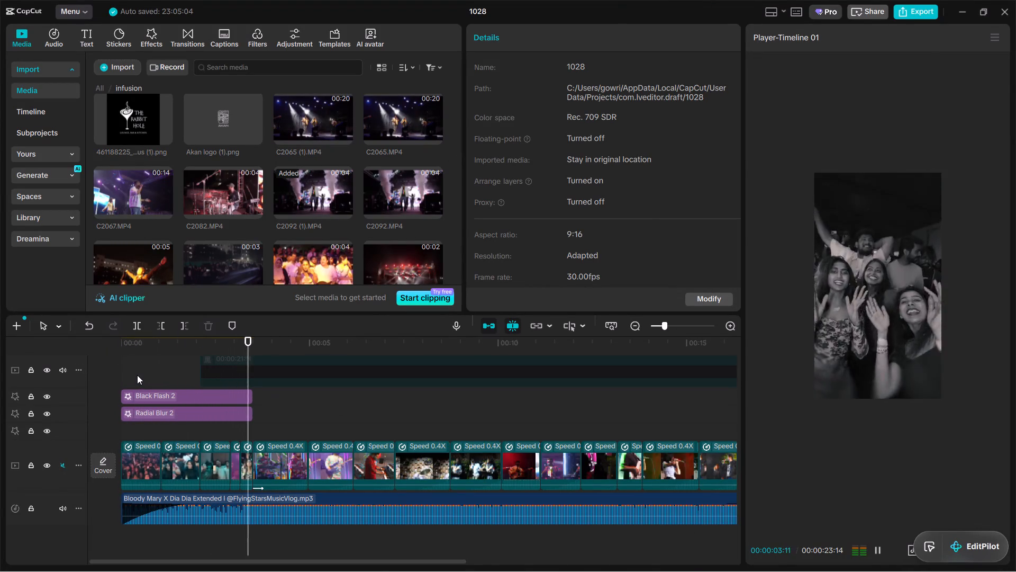
pyautogui.press('space')
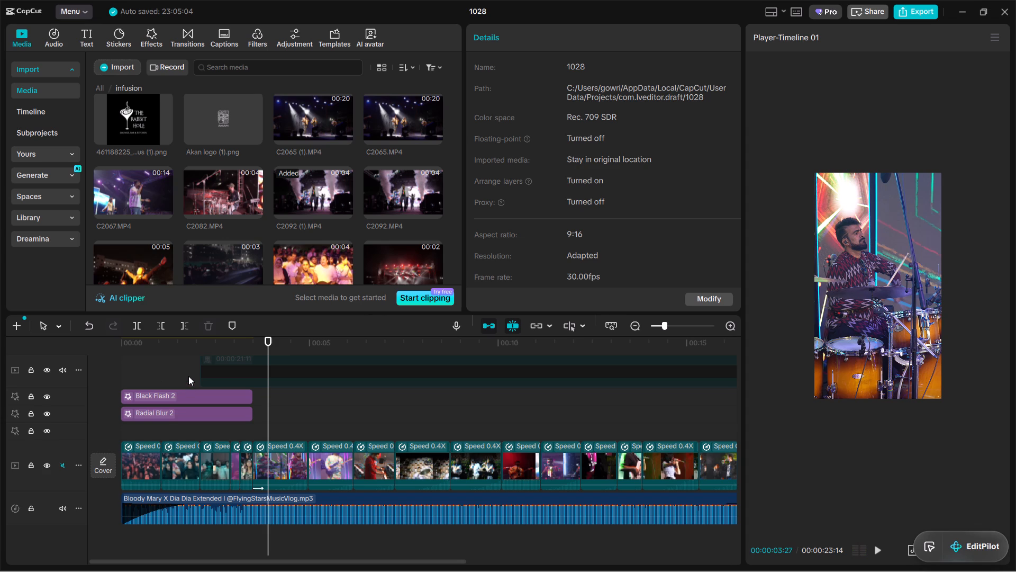
pyautogui.keyDown('ctrl'); pyautogui.scroll(3, 193, 382); pyautogui.keyUp('ctrl')
pyautogui.click(226, 435)
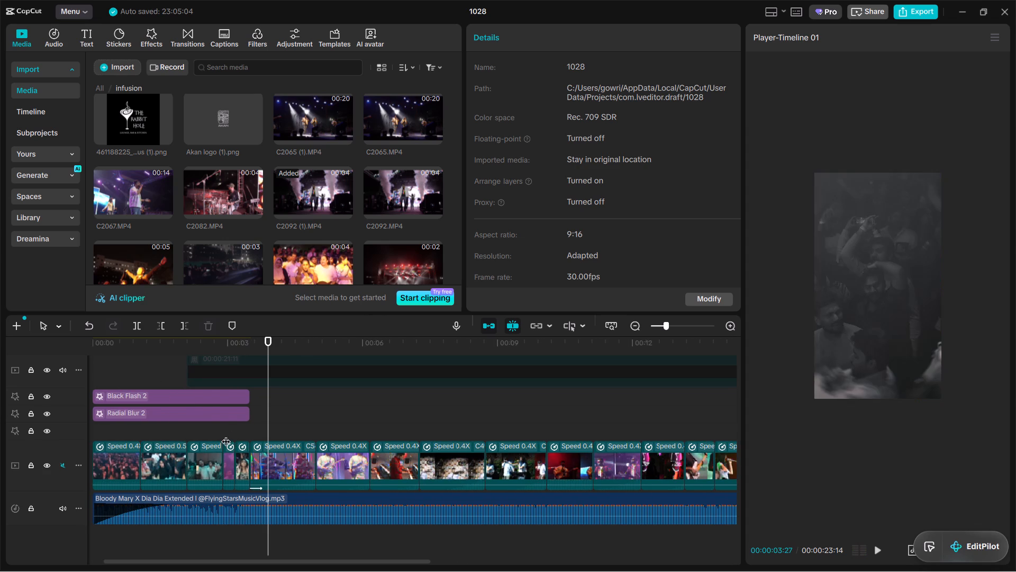
pyautogui.press('space')
pyautogui.press('space')
pyautogui.press('space')
pyautogui.press('space')
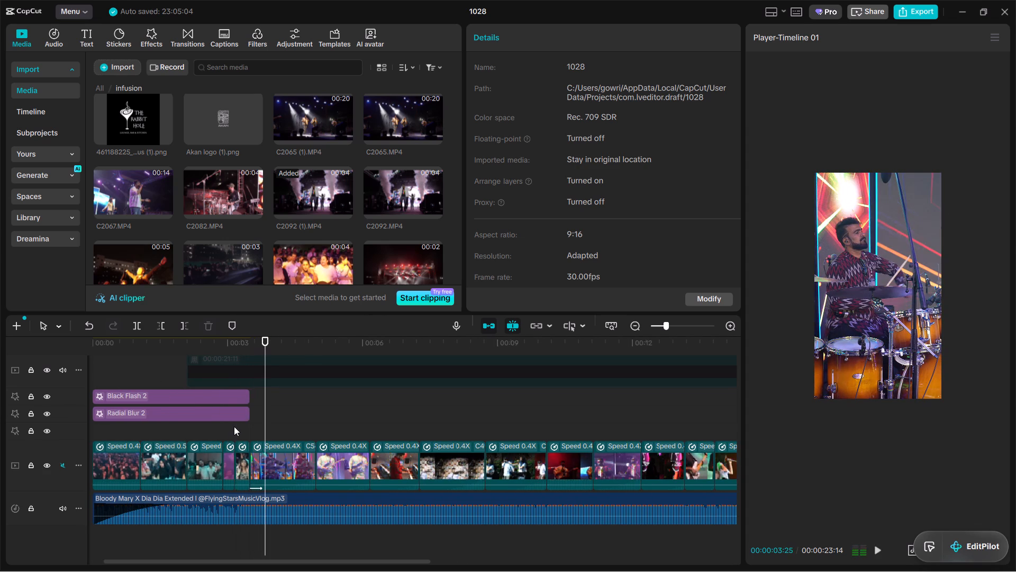
pyautogui.press('space')
pyautogui.press('space')
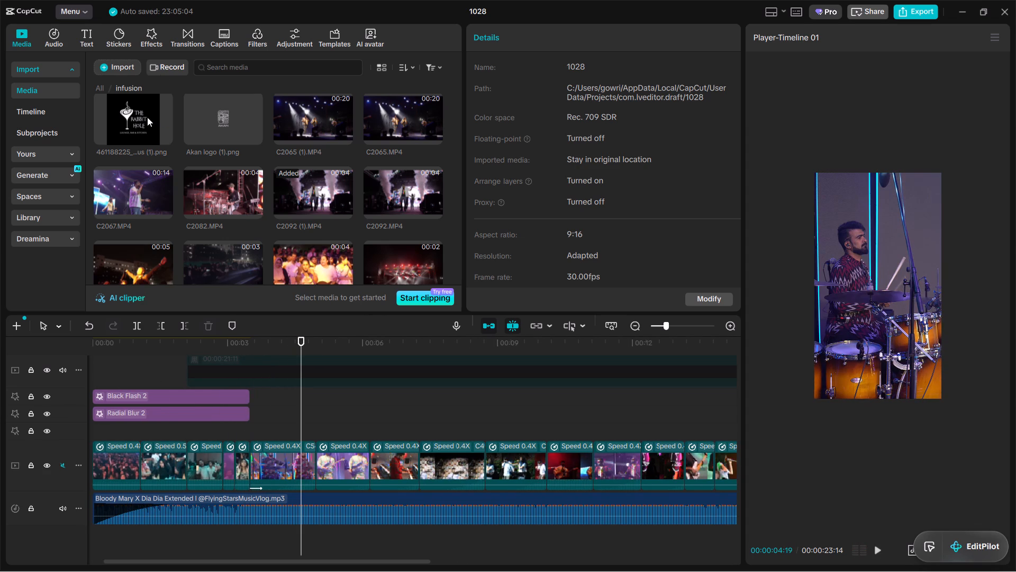
# Search the effects for "shake" and add the first Shake effect at 00:00:03:15, on the track directly above the main video.
pyautogui.click(155, 35)
pyautogui.click(152, 71)
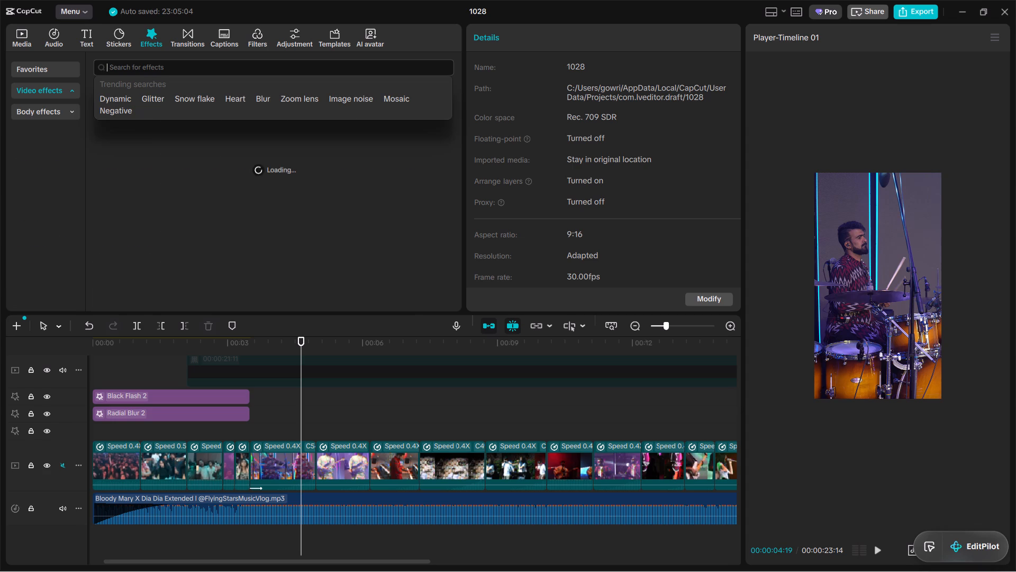
pyautogui.write('shake')
pyautogui.press('Return')
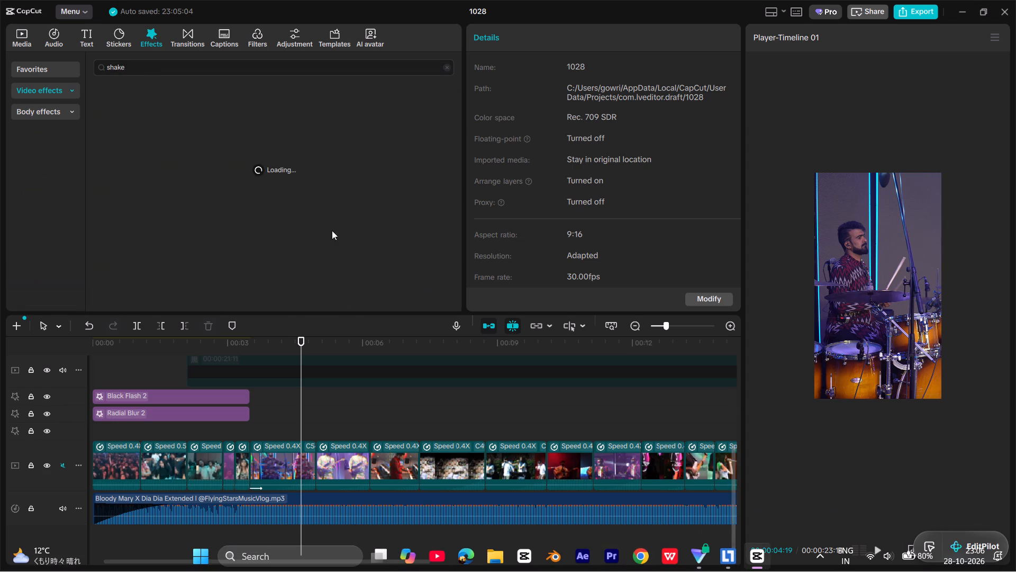
pyautogui.click(249, 440)
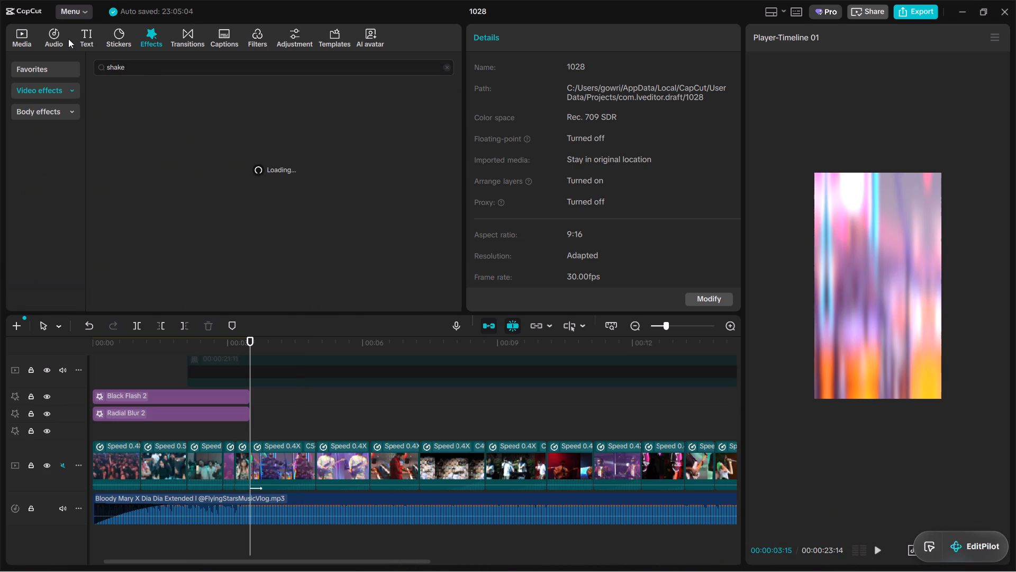
pyautogui.moveTo(121, 109); pyautogui.dragTo(248, 443)
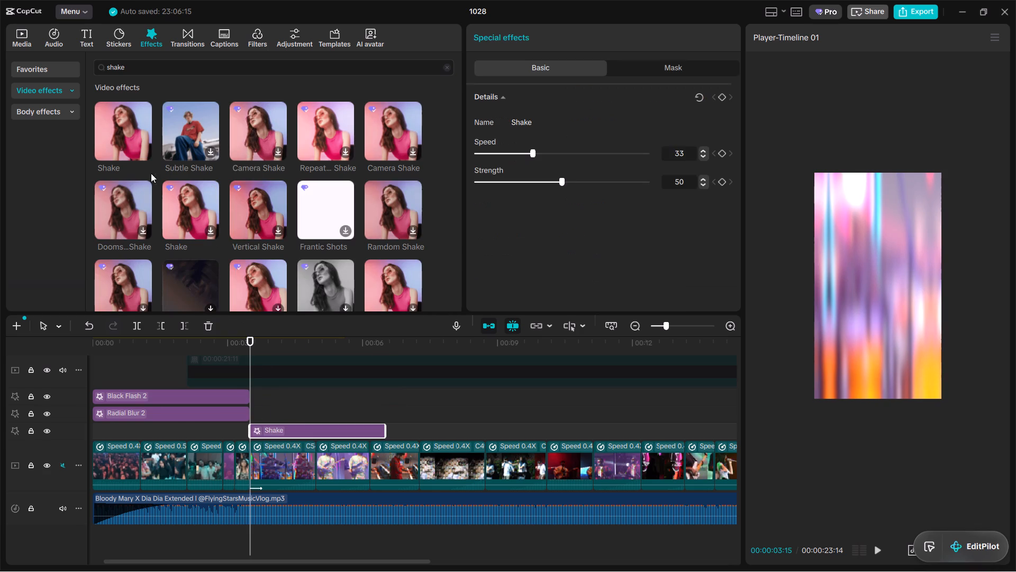
pyautogui.click(130, 150)
# Extend the Shake effect to the end of the closing C2092 clip, deleting the short Inverted Flash effect in its way.
pyautogui.moveTo(385, 433); pyautogui.dragTo(559, 437)
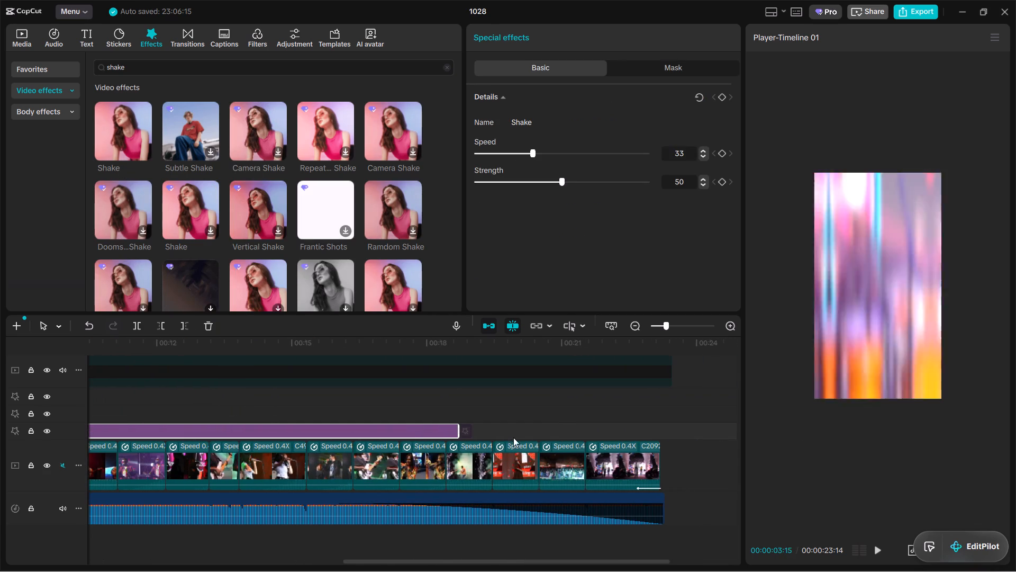
pyautogui.click(460, 436)
pyautogui.click(464, 433)
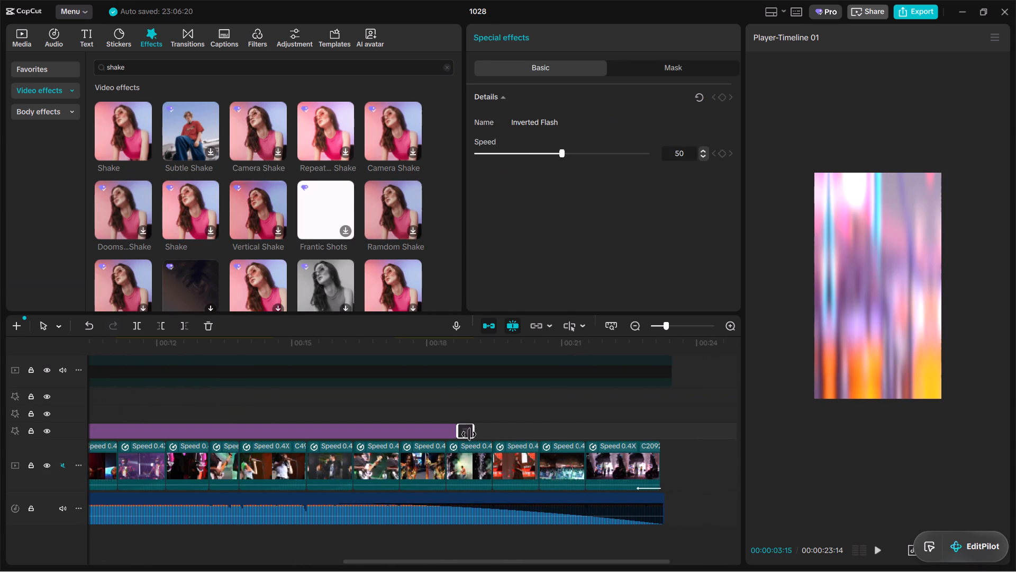
pyautogui.press('BackSpace')
pyautogui.click(454, 431)
pyautogui.moveTo(456, 432); pyautogui.dragTo(656, 467)
# Preview Shake near 00:00:21, set its speed to 5 and lower its strength to a similarly small value.
pyautogui.click(561, 408)
pyautogui.click(569, 433)
pyautogui.press('space')
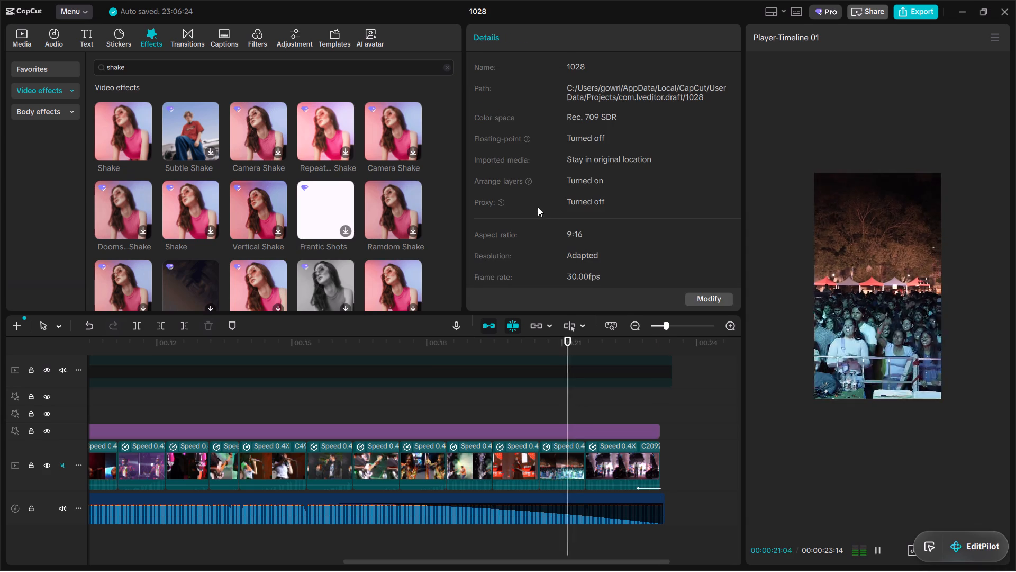
pyautogui.press('space')
pyautogui.click(561, 435)
pyautogui.moveTo(490, 153); pyautogui.dragTo(489, 154)
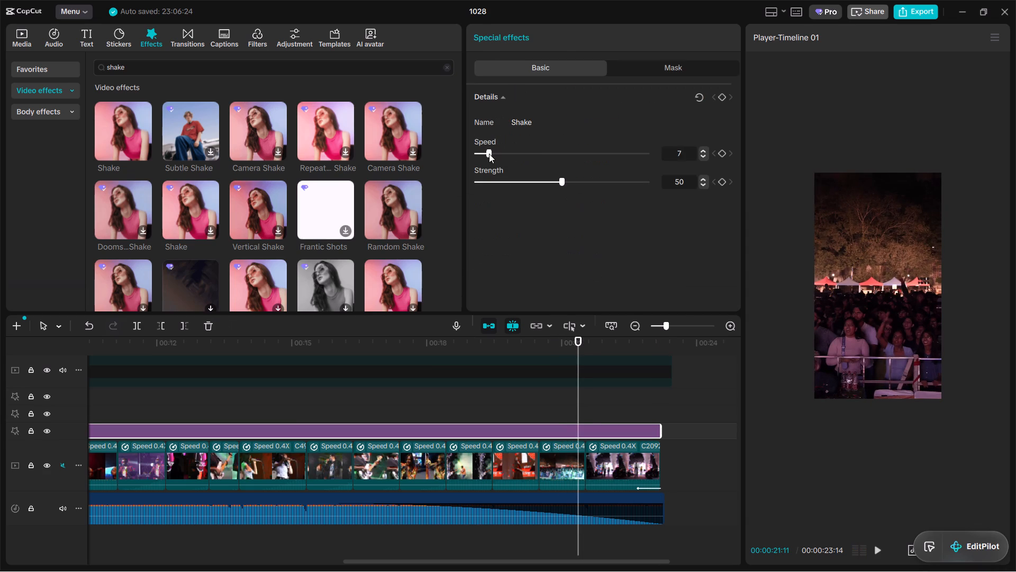
pyautogui.moveTo(489, 154); pyautogui.dragTo(485, 155)
pyautogui.click(486, 175)
pyautogui.click(486, 178)
# Play the video from the start to judge the shaking, and reduce Shake to speed 4 and strength 4.
pyautogui.click(408, 392)
pyautogui.moveTo(408, 392); pyautogui.dragTo(12, 397)
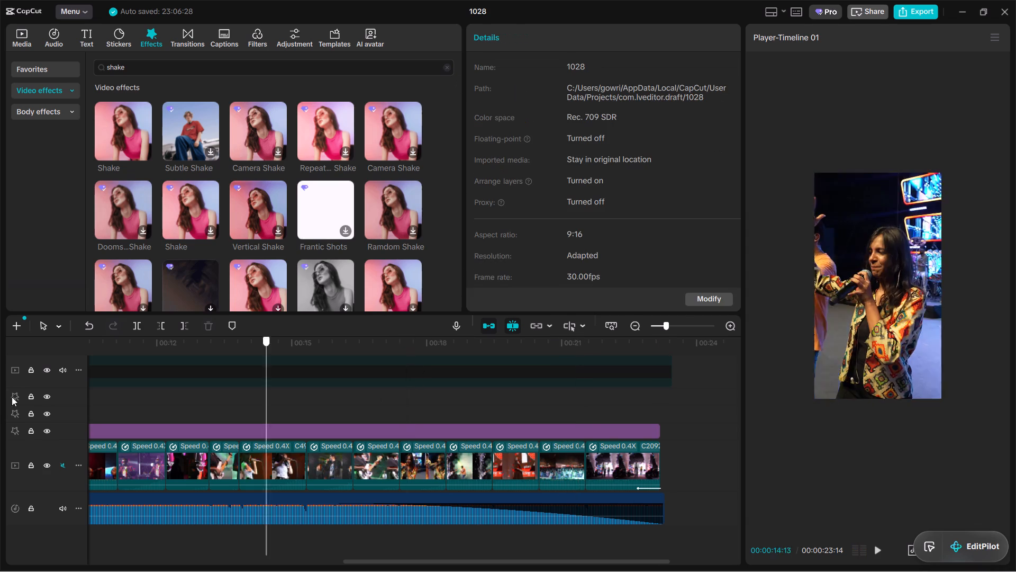
pyautogui.moveTo(12, 397); pyautogui.dragTo(0, 369)
pyautogui.press('space')
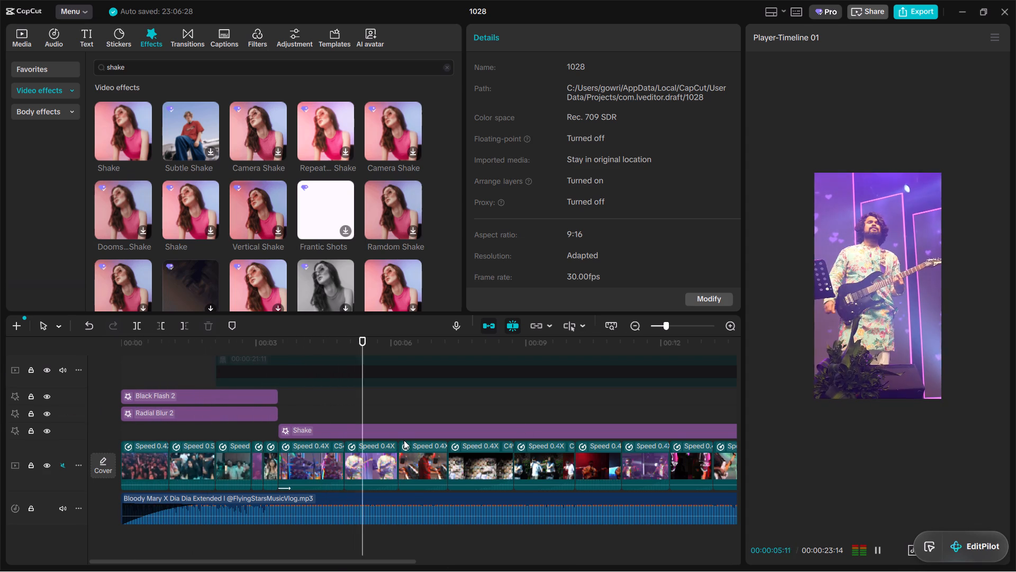
pyautogui.keyDown('ctrl'); pyautogui.scroll(-2, 404, 440); pyautogui.keyUp('ctrl')
pyautogui.keyDown('ctrl'); pyautogui.scroll(5, 394, 428); pyautogui.keyUp('ctrl')
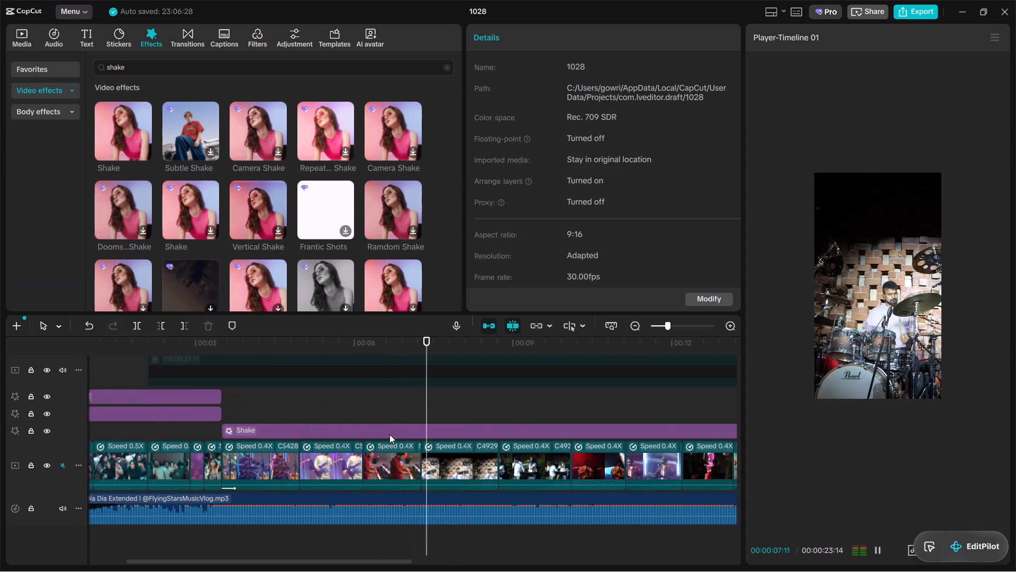
pyautogui.click(389, 434)
pyautogui.click(702, 186)
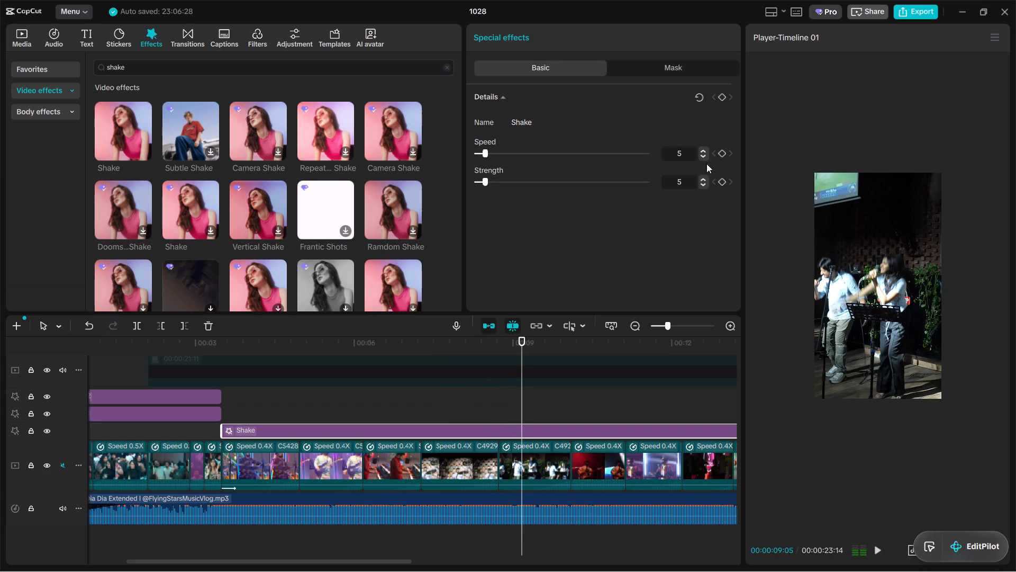
pyautogui.click(702, 157)
pyautogui.click(702, 183)
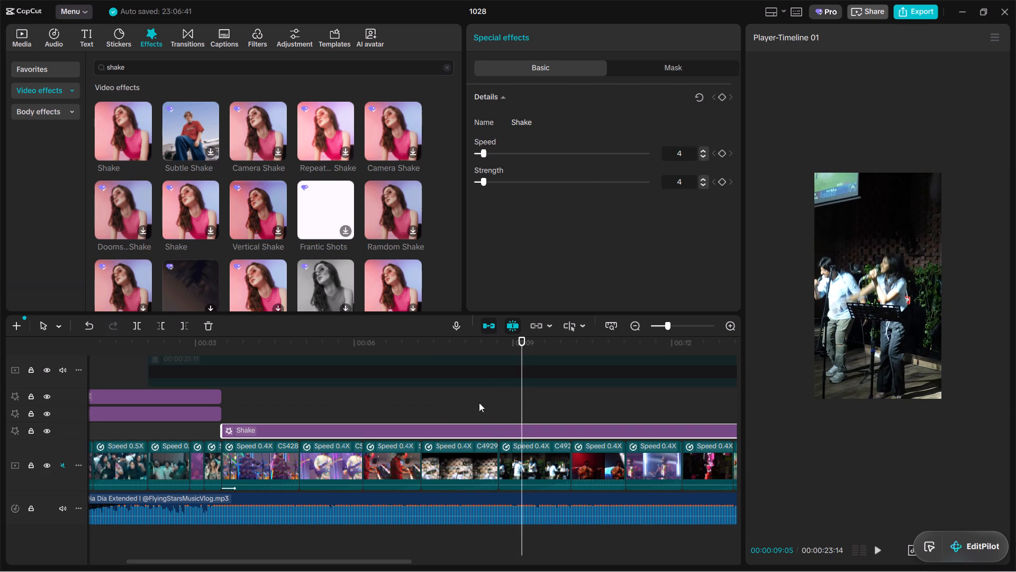
# Play the rest of the video to the end and replay the opening to examine the softened Shake effect.
pyautogui.click(462, 405)
pyautogui.press('space')
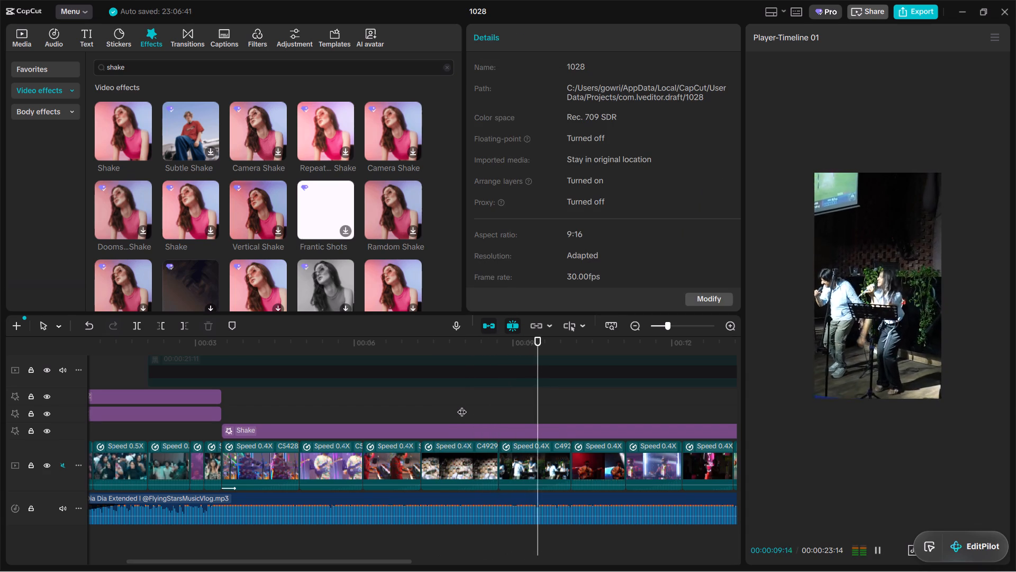
pyautogui.keyDown('ctrl'); pyautogui.scroll(-4, 448, 520); pyautogui.keyUp('ctrl')
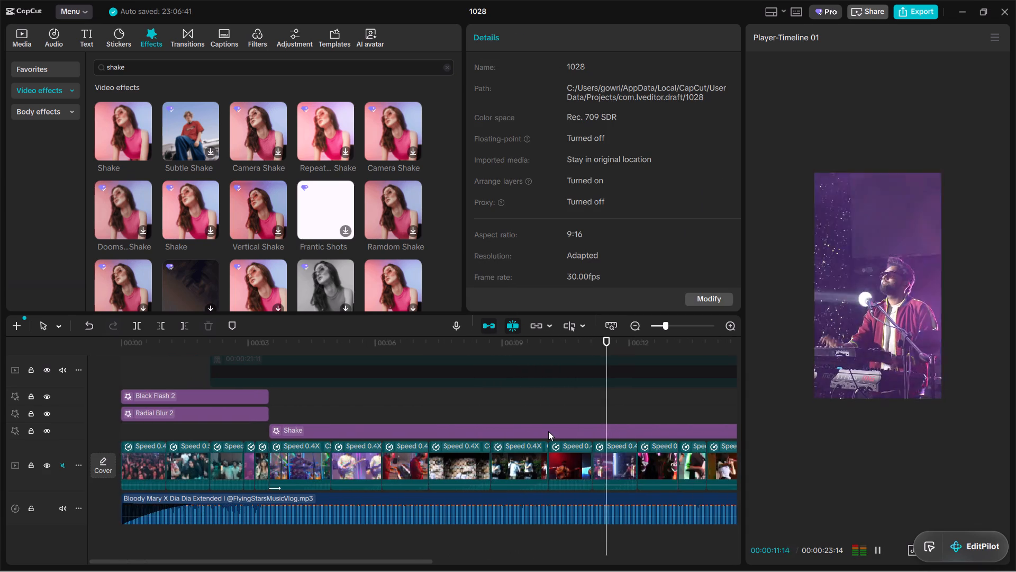
pyautogui.keyDown('ctrl'); pyautogui.scroll(-1, 548, 431); pyautogui.keyUp('ctrl')
pyautogui.keyDown('ctrl'); pyautogui.scroll(4, 546, 430); pyautogui.keyUp('ctrl')
pyautogui.keyDown('ctrl'); pyautogui.scroll(-5, 529, 426); pyautogui.keyUp('ctrl')
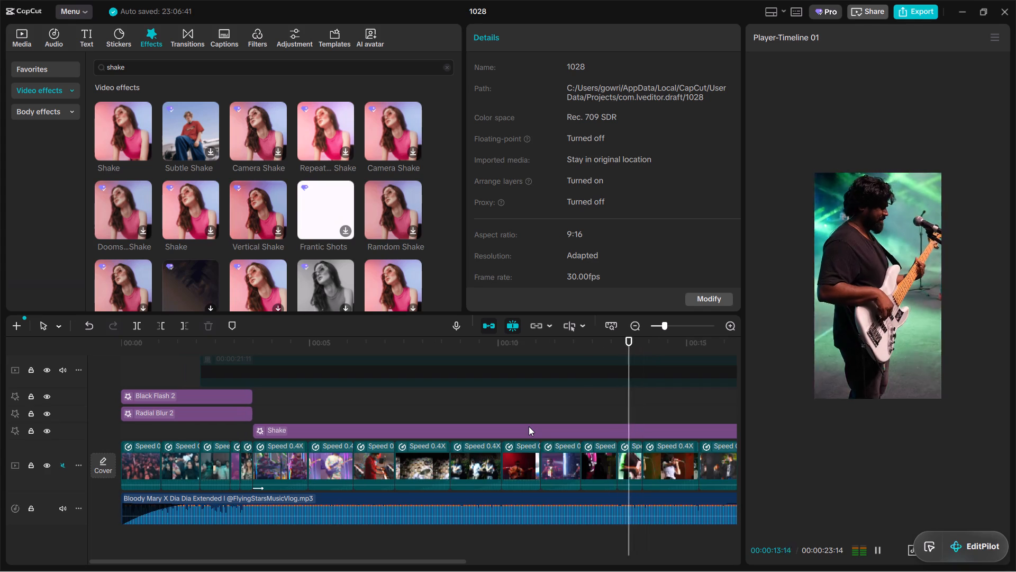
pyautogui.keyDown('ctrl'); pyautogui.scroll(-3, 529, 426); pyautogui.keyUp('ctrl')
pyautogui.keyDown('ctrl'); pyautogui.scroll(4, 529, 426); pyautogui.keyUp('ctrl')
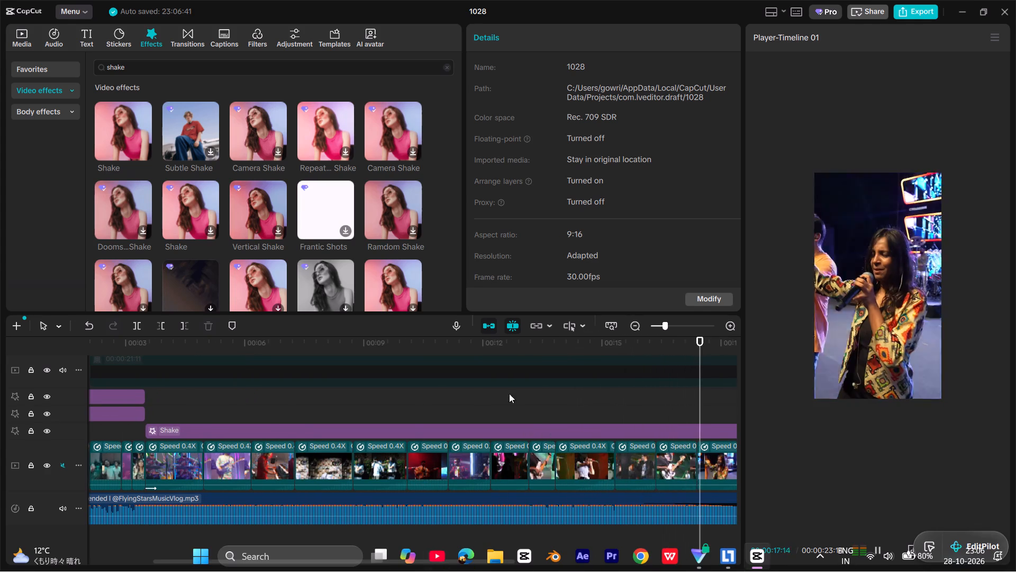
pyautogui.keyDown('ctrl'); pyautogui.scroll(-5, 447, 466); pyautogui.keyUp('ctrl')
pyautogui.keyDown('ctrl'); pyautogui.scroll(7, 447, 466); pyautogui.keyUp('ctrl')
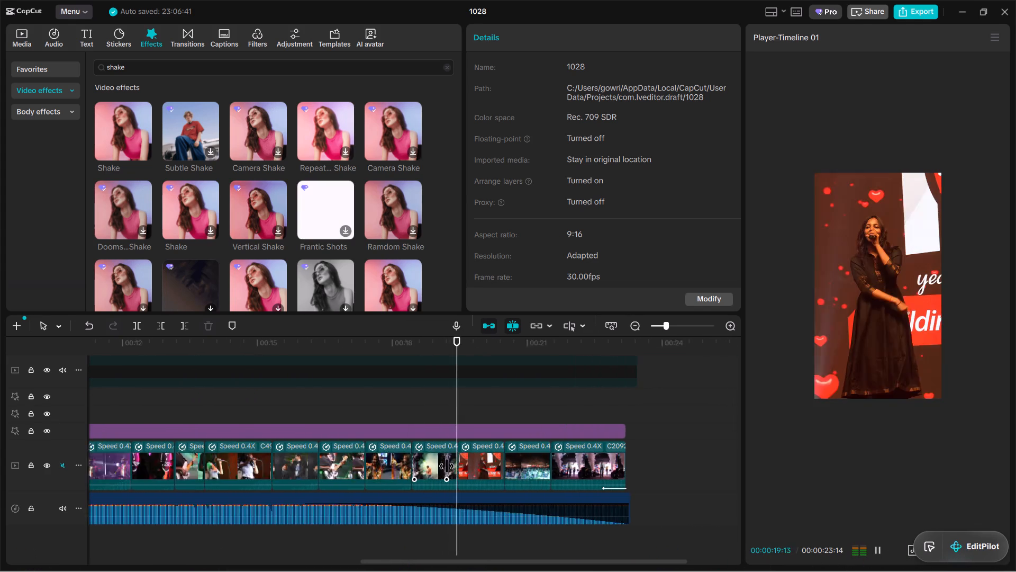
pyautogui.keyDown('ctrl'); pyautogui.scroll(2, 447, 466); pyautogui.keyUp('ctrl')
pyautogui.keyDown('ctrl'); pyautogui.scroll(-7, 447, 466); pyautogui.keyUp('ctrl')
pyautogui.keyDown('ctrl'); pyautogui.scroll(6, 447, 466); pyautogui.keyUp('ctrl')
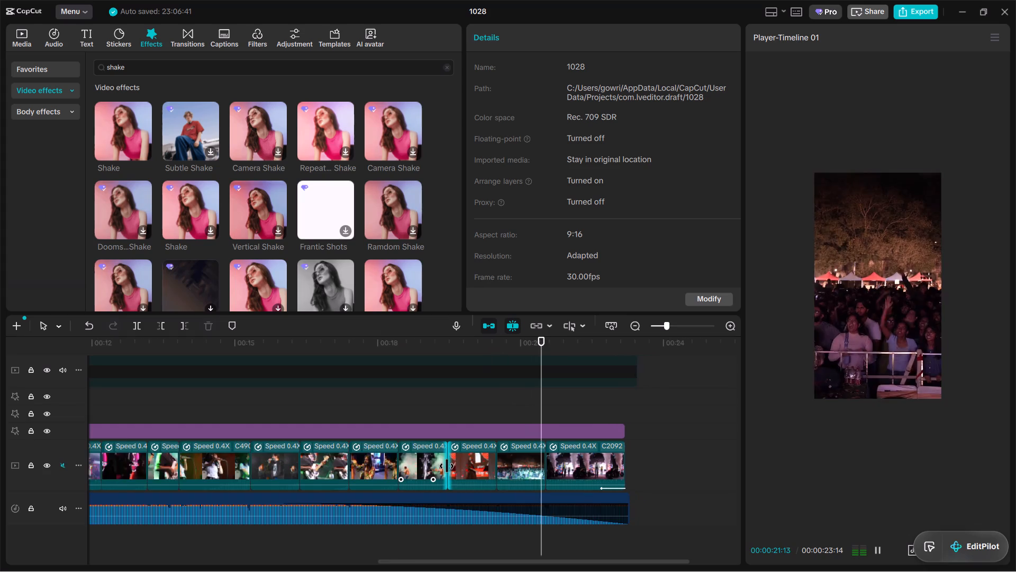
pyautogui.keyDown('ctrl'); pyautogui.scroll(3, 447, 466); pyautogui.keyUp('ctrl')
pyautogui.keyDown('ctrl'); pyautogui.scroll(-12, 447, 466); pyautogui.keyUp('ctrl')
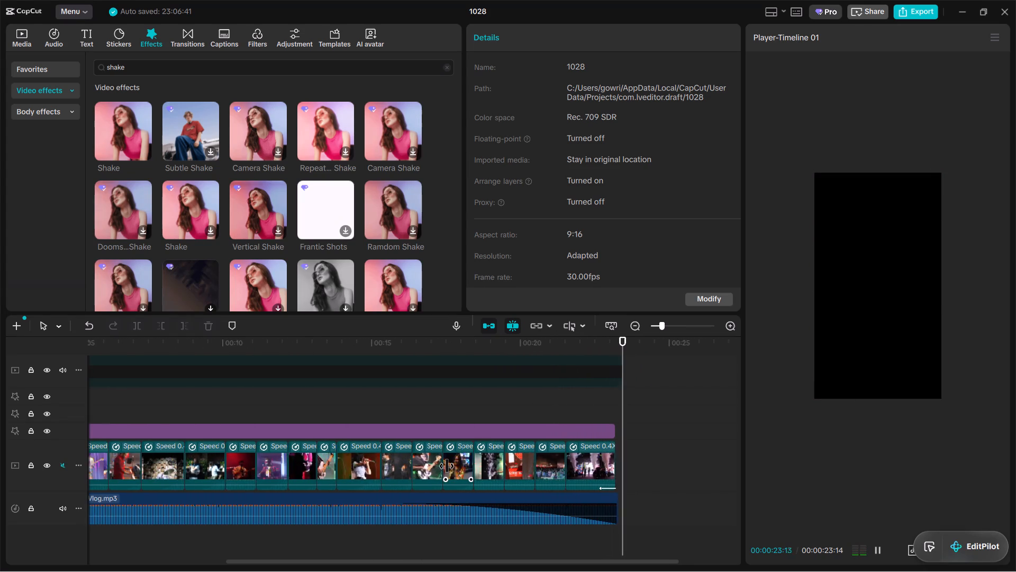
pyautogui.keyDown('ctrl'); pyautogui.scroll(-1, 489, 482); pyautogui.keyUp('ctrl')
pyautogui.click(515, 400)
pyautogui.moveTo(515, 400); pyautogui.dragTo(0, 415)
pyautogui.press('space')
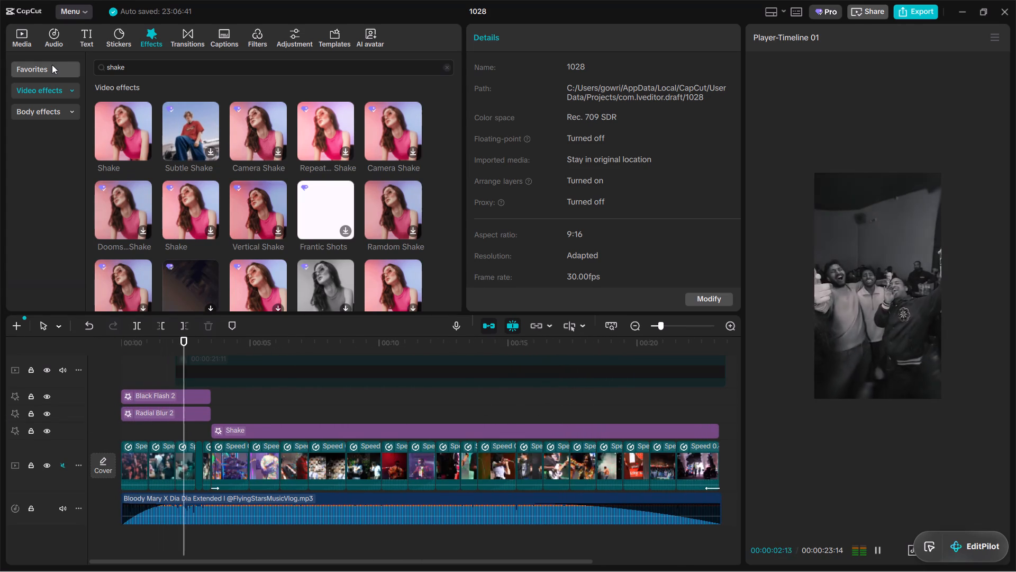
# Add the favorite Complete Whiteout above Shake at the cut near 00:00:05, trim it to about half a second, and play that section.
pyautogui.click(52, 65)
pyautogui.doubleClick(180, 433)
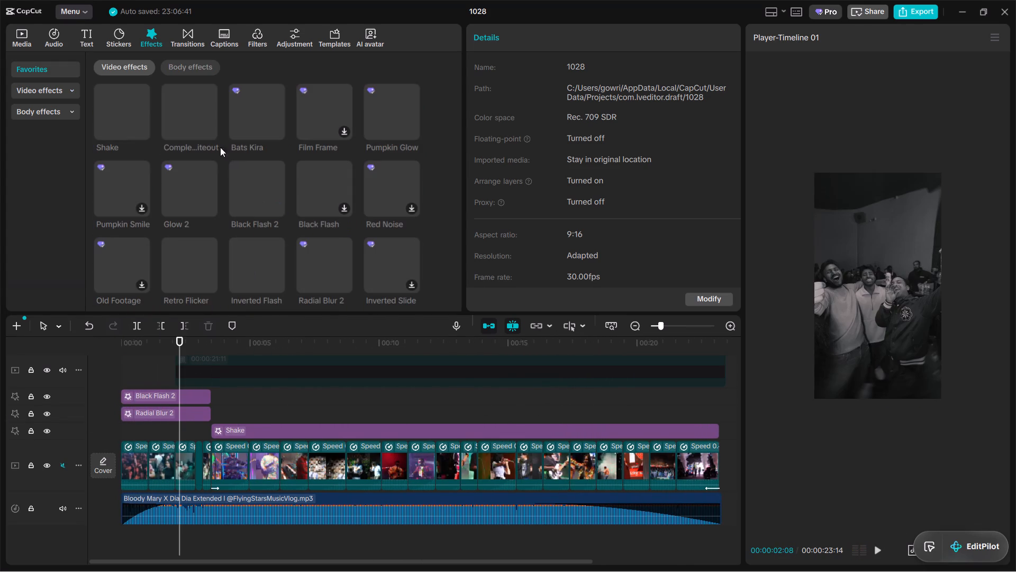
pyautogui.moveTo(193, 106); pyautogui.dragTo(260, 416)
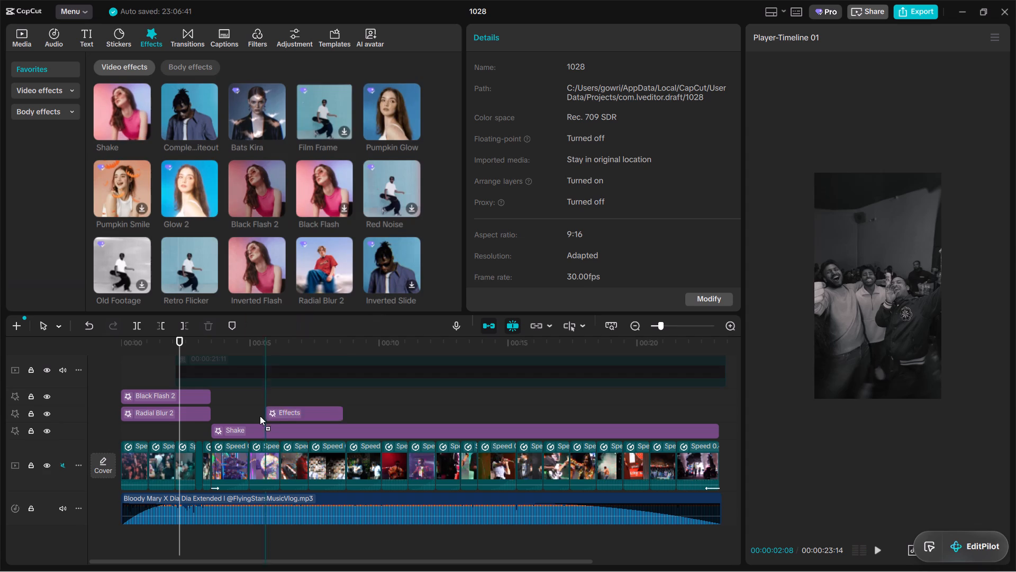
pyautogui.moveTo(260, 416); pyautogui.dragTo(243, 419)
pyautogui.moveTo(319, 415); pyautogui.dragTo(257, 430)
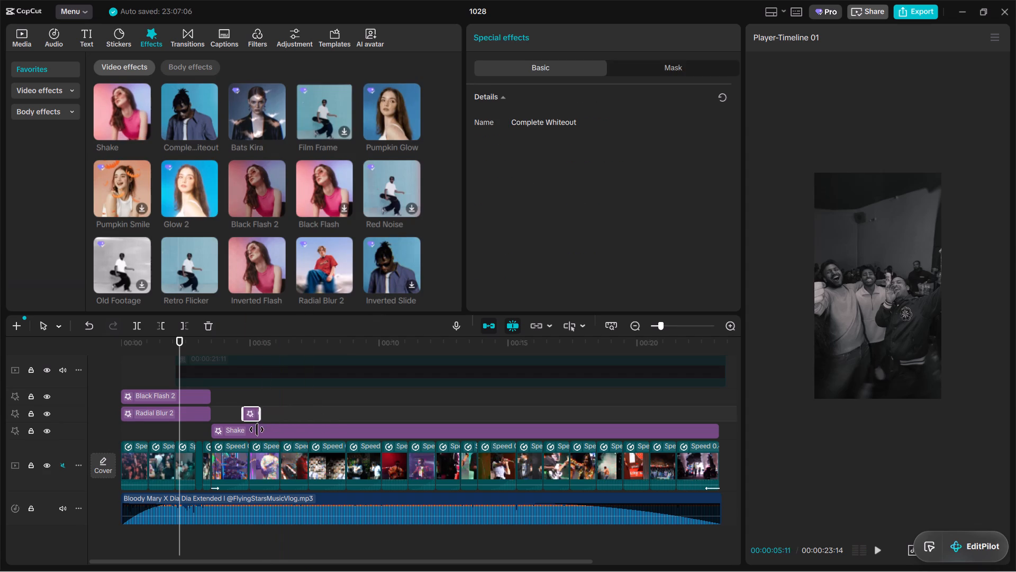
pyautogui.moveTo(257, 430); pyautogui.dragTo(254, 430)
pyautogui.click(228, 385)
pyautogui.click(240, 405)
pyautogui.press('space')
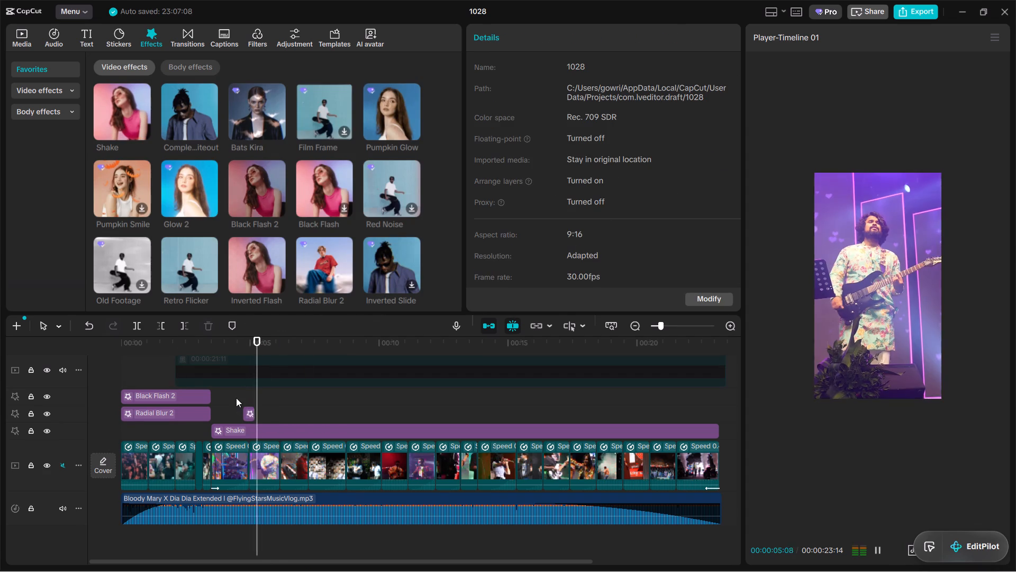
pyautogui.click(235, 398)
pyautogui.press('space')
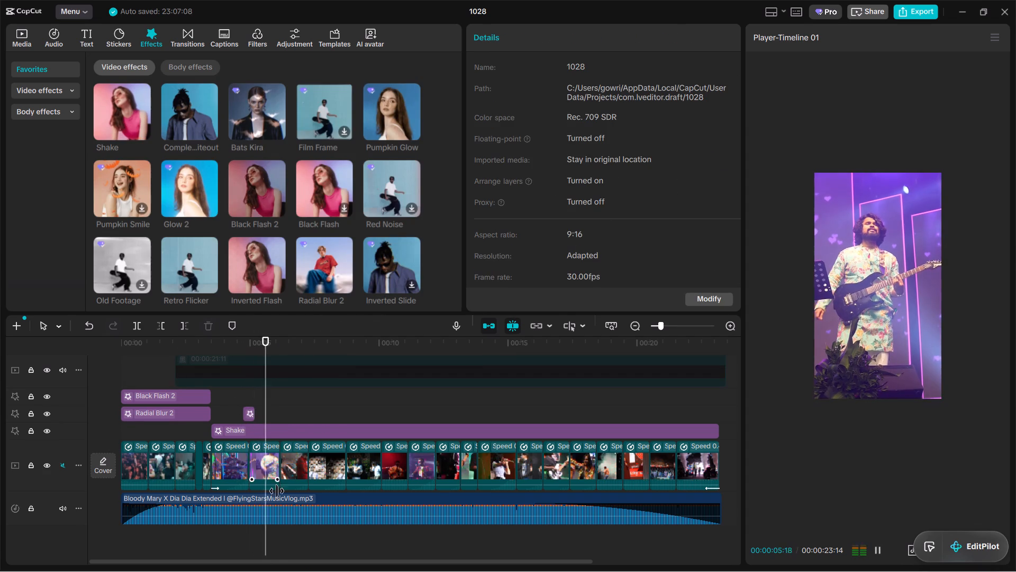
pyautogui.press('space')
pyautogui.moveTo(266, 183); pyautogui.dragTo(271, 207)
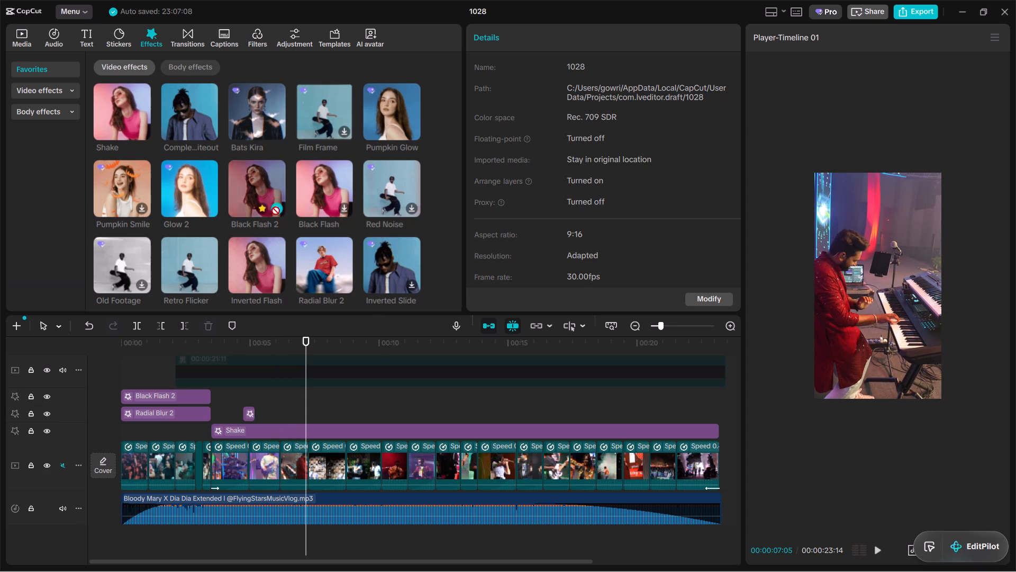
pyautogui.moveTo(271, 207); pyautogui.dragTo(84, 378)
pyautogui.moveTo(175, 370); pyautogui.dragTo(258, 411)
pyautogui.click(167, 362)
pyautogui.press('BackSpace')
# Add the favorite Red Noise effect at the start of the video, on the Shake track below Radial Blur 2, and preview it.
pyautogui.click(382, 183)
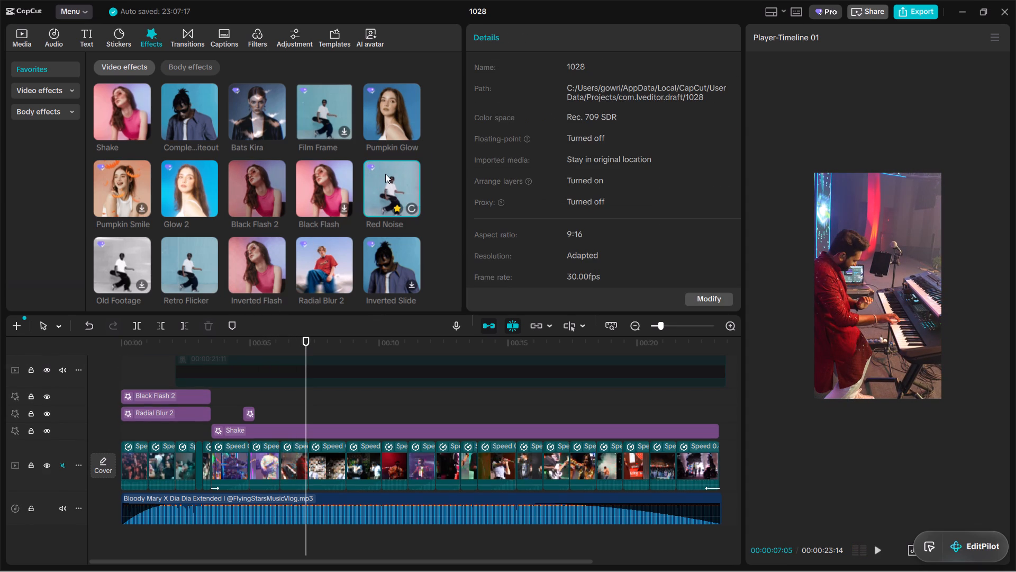
pyautogui.moveTo(385, 174); pyautogui.dragTo(73, 428)
pyautogui.click(131, 377)
pyautogui.moveTo(131, 377); pyautogui.dragTo(97, 388)
pyautogui.press('space')
pyautogui.press('space')
# Lower Red Noise's atmosphere to 18 and extend the effect to the start of Shake.
pyautogui.click(137, 434)
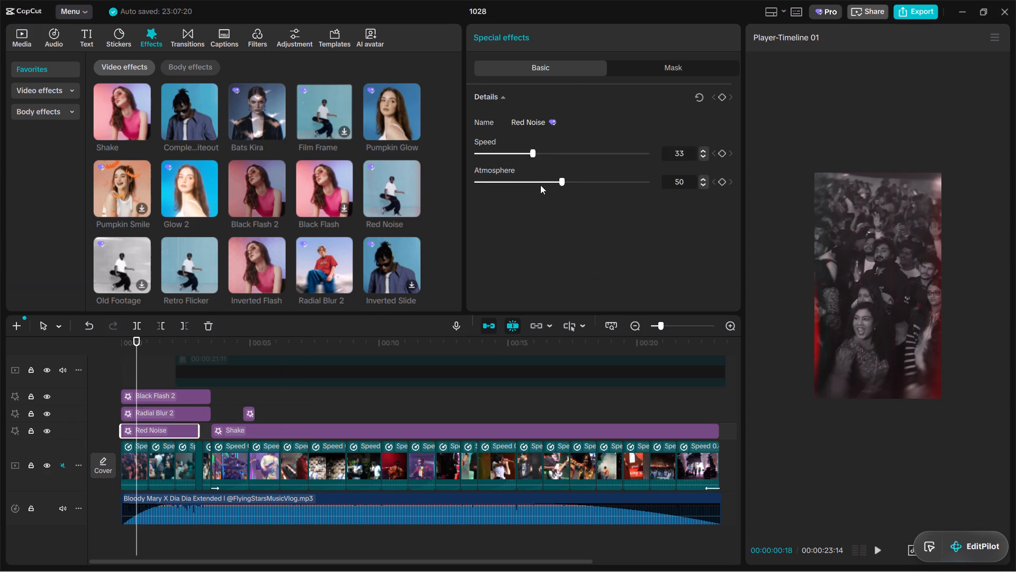
pyautogui.moveTo(536, 188); pyautogui.dragTo(507, 193)
pyautogui.press('space')
pyautogui.press('space')
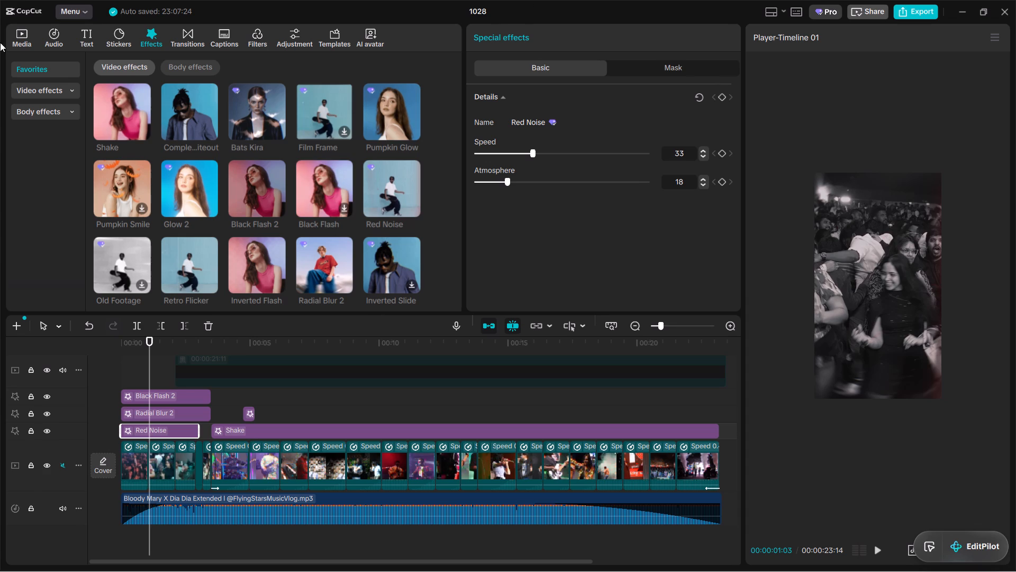
pyautogui.moveTo(200, 430); pyautogui.dragTo(262, 447)
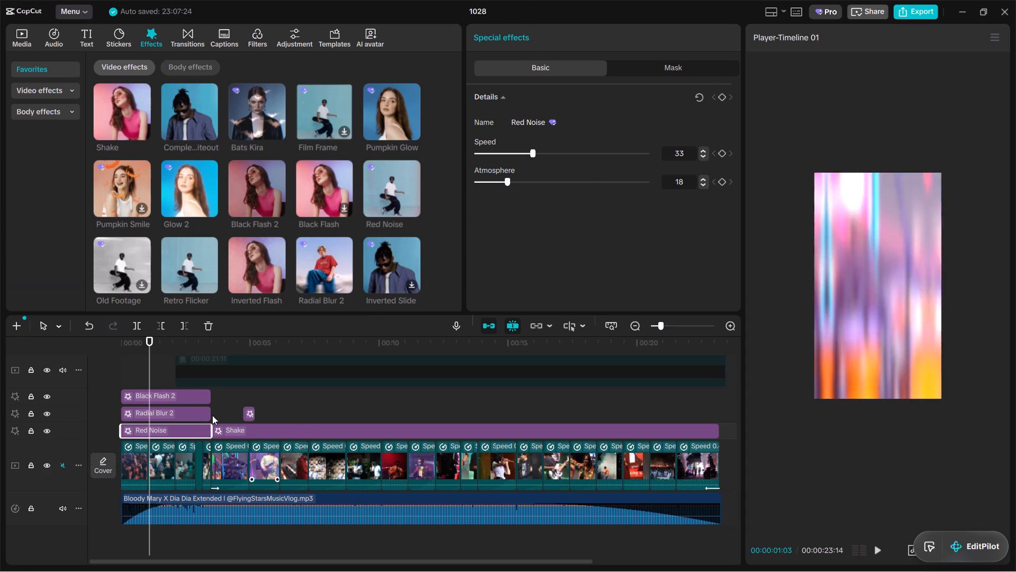
# Play the video from the start to near the end to review the opening effects and the shaking.
pyautogui.click(155, 364)
pyautogui.click(166, 372)
pyautogui.moveTo(166, 372); pyautogui.dragTo(0, 383)
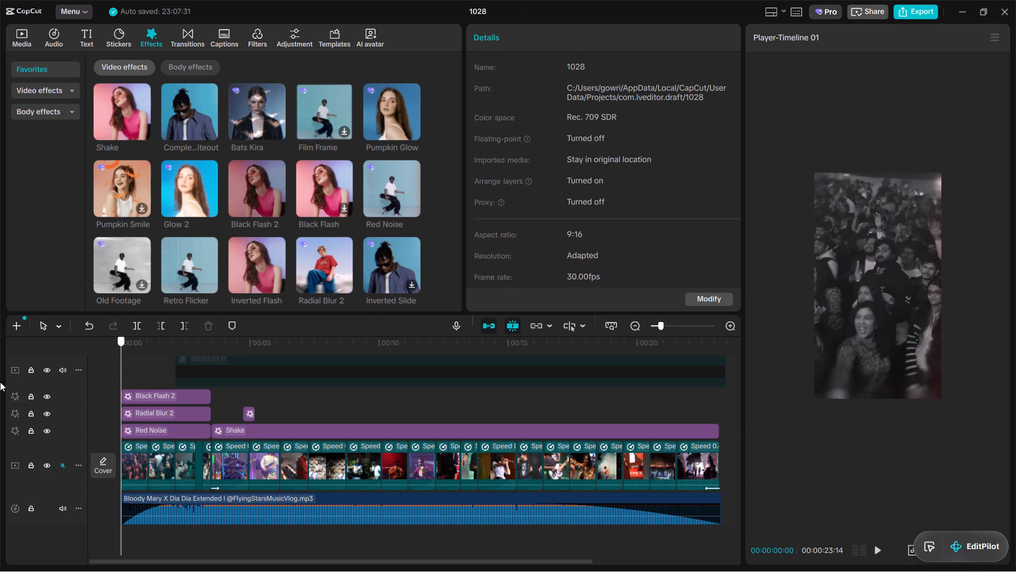
pyautogui.press('space')
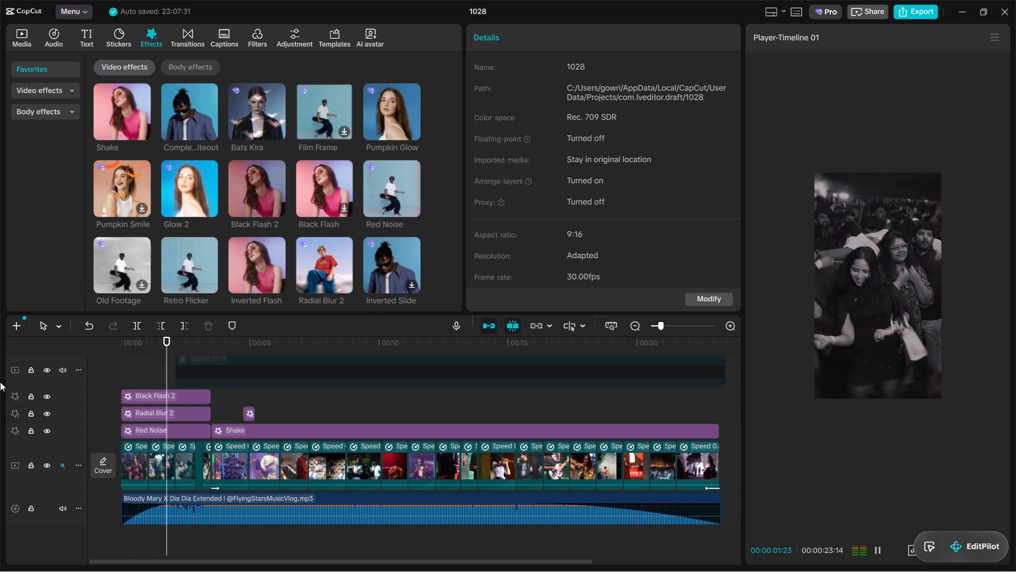
pyautogui.press('space')
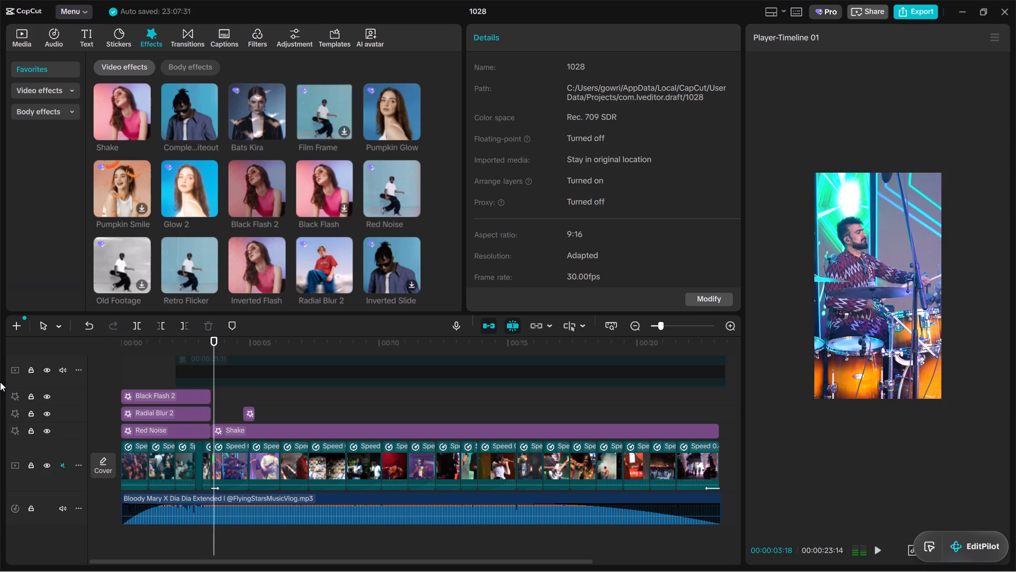
pyautogui.press('space')
pyautogui.press('space')
pyautogui.press('space')
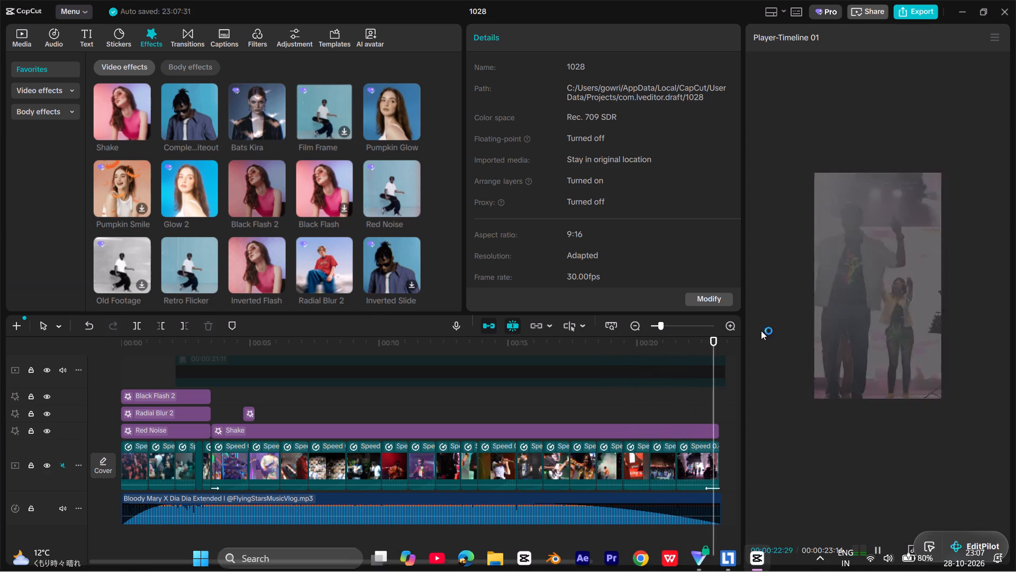
# Add the favorite Inverted Flash above Shake near 00:00:08, trim it to under one second, and play that section.
pyautogui.click(280, 397)
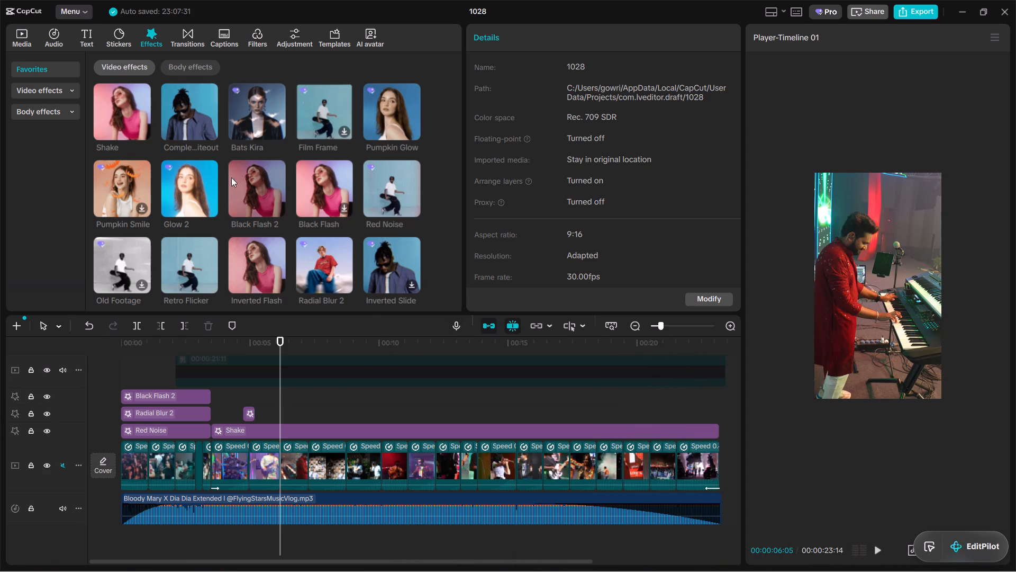
pyautogui.scroll(-1, 339, 243)
pyautogui.click(262, 220)
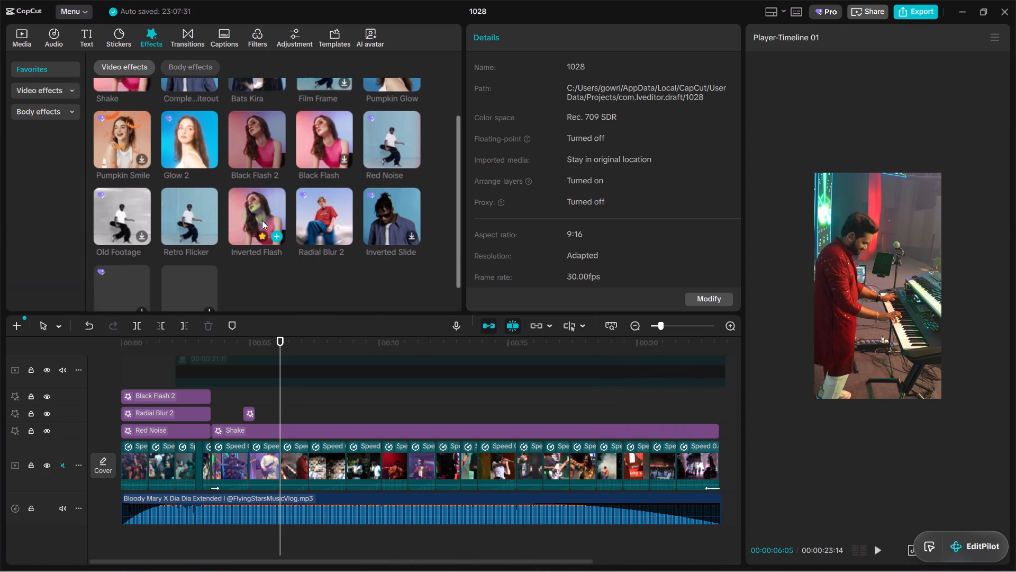
pyautogui.moveTo(262, 220); pyautogui.dragTo(337, 412)
pyautogui.moveTo(415, 417); pyautogui.dragTo(369, 433)
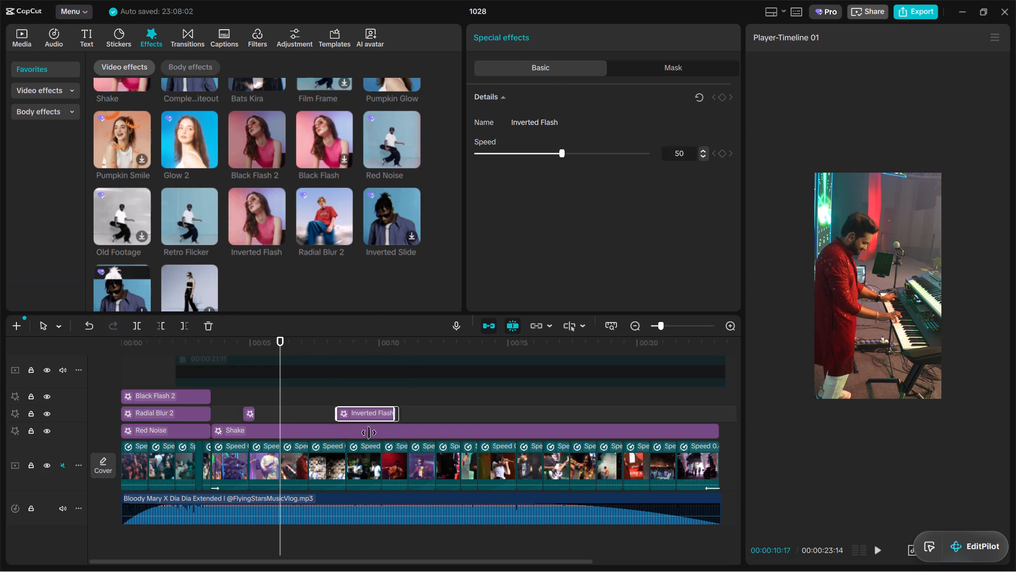
pyautogui.moveTo(369, 433); pyautogui.dragTo(356, 439)
pyautogui.click(320, 407)
pyautogui.press('space')
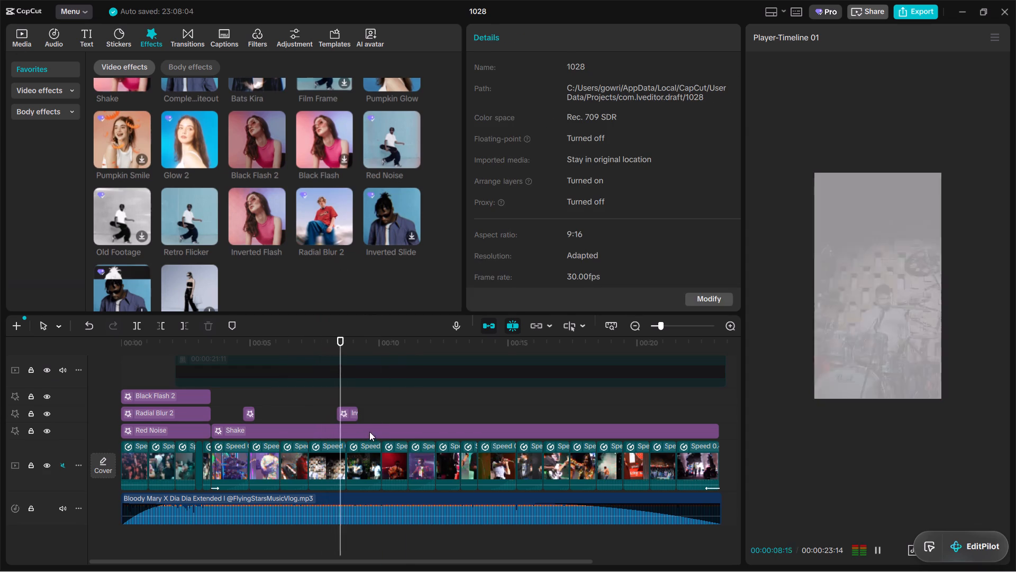
pyautogui.press('space')
# Add the favorite Pumpkin Smile effect at the start of the video above Radial Blur 2 and extend it to the start of Shake.
pyautogui.click(192, 42)
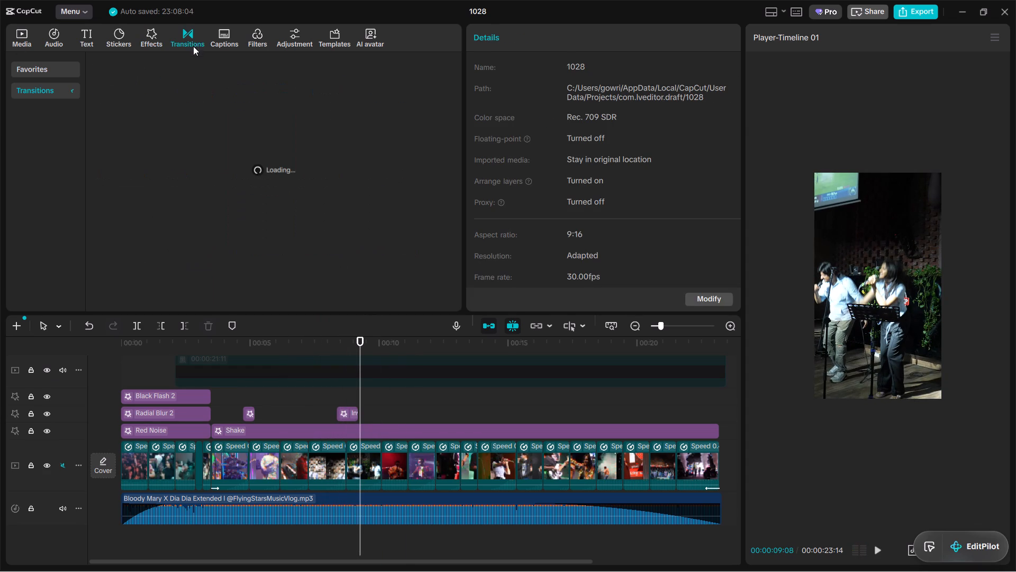
pyautogui.click(147, 42)
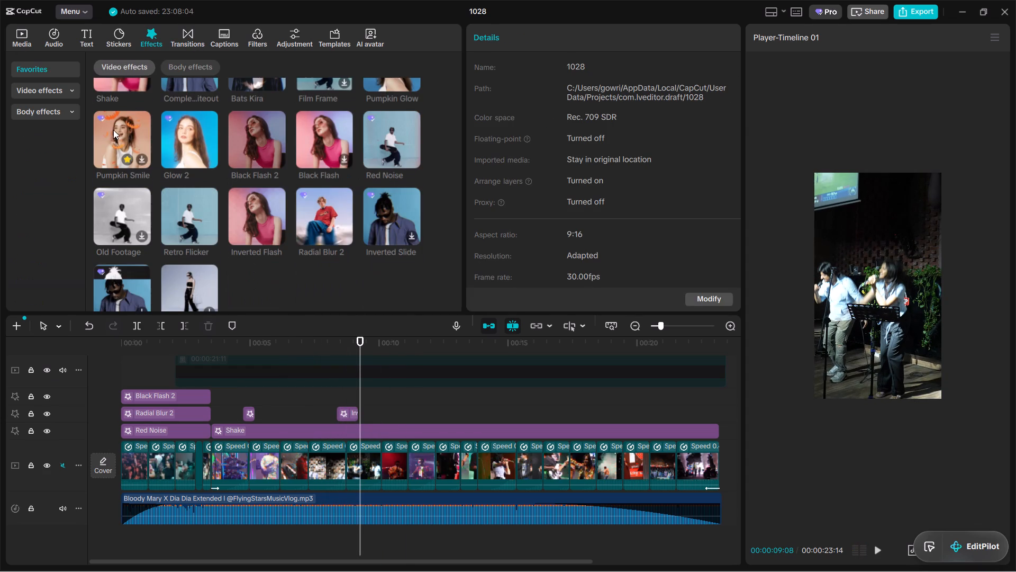
pyautogui.click(121, 136)
pyautogui.moveTo(121, 131); pyautogui.dragTo(107, 405)
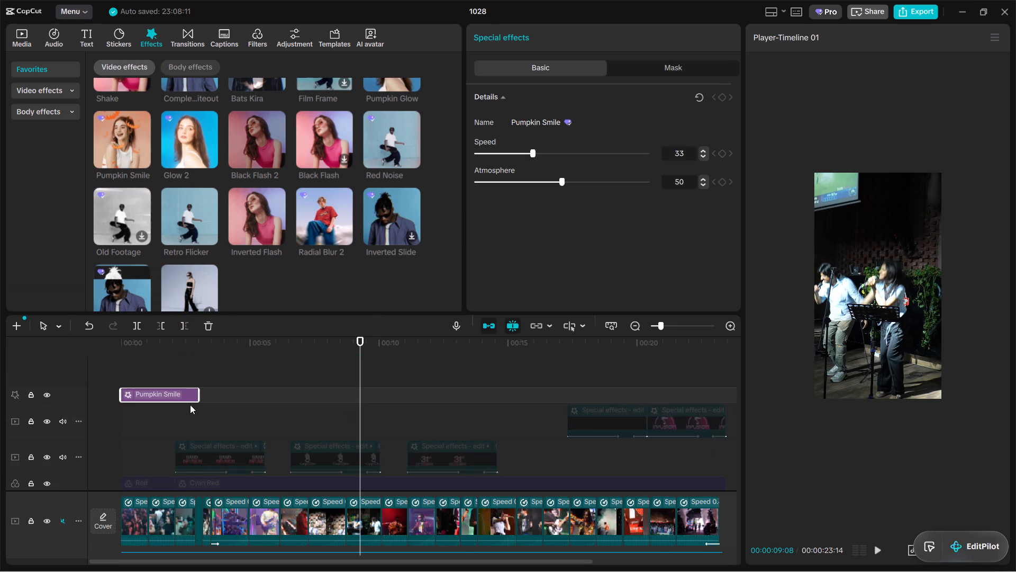
pyautogui.moveTo(189, 394); pyautogui.dragTo(191, 440)
pyautogui.scroll(-1, 189, 409)
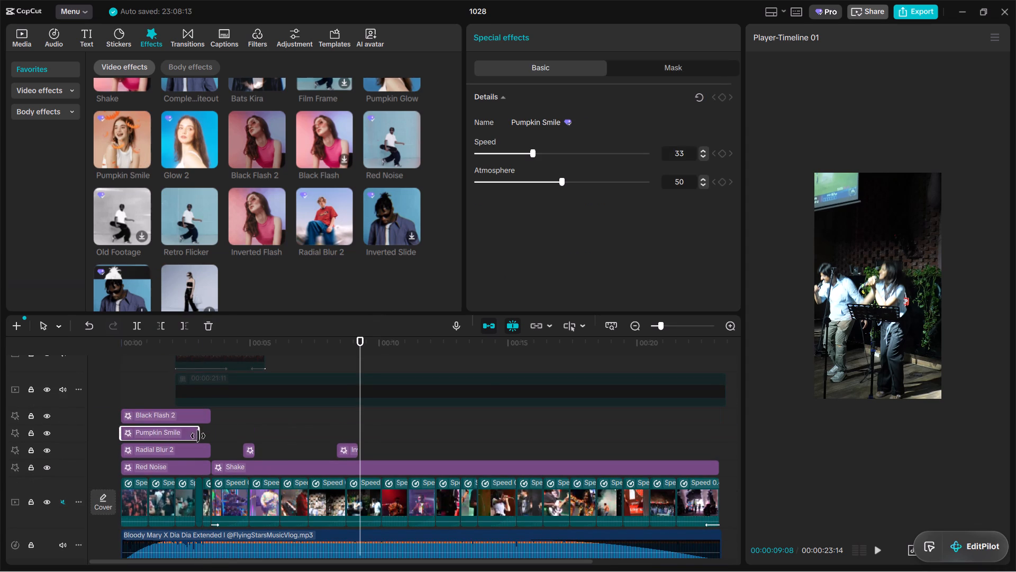
pyautogui.moveTo(199, 430); pyautogui.dragTo(207, 444)
pyautogui.click(226, 438)
pyautogui.scroll(-1, 226, 438)
# Play the opening twice from the start to examine how Pumpkin Smile looks over the crowd shots.
pyautogui.moveTo(226, 438); pyautogui.dragTo(72, 452)
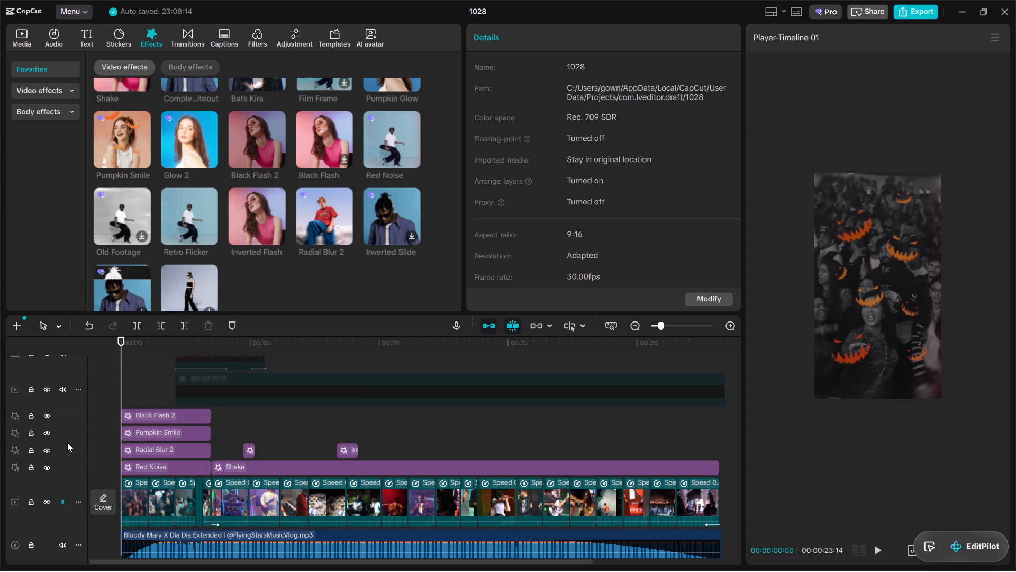
pyautogui.press('space')
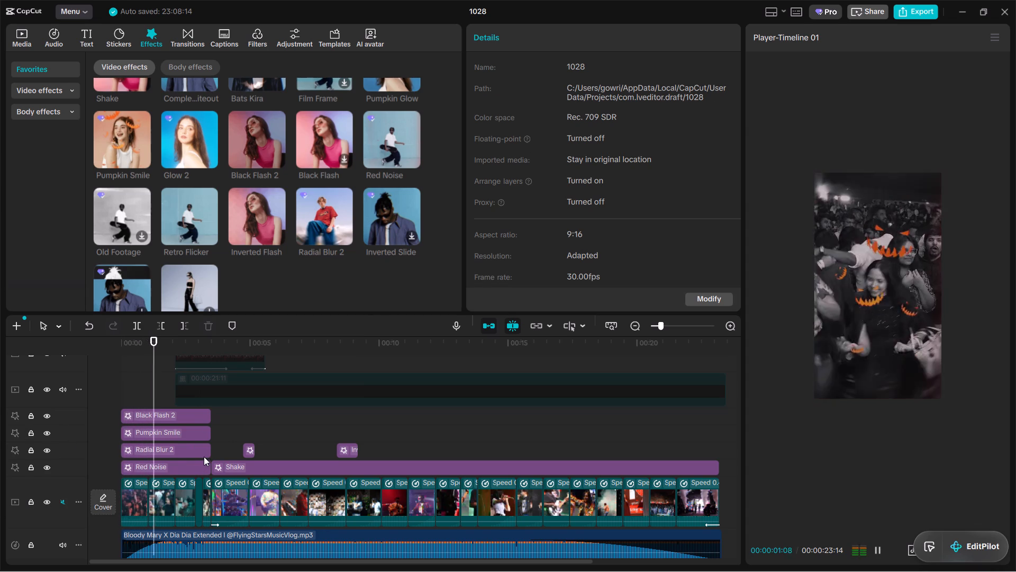
pyautogui.press('space')
pyautogui.press('space')
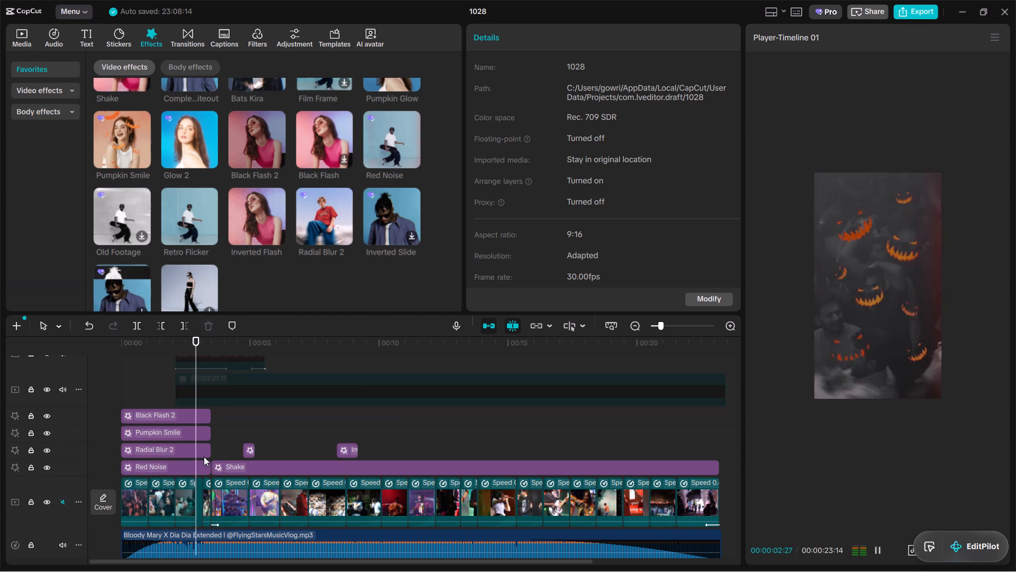
pyautogui.press('space')
pyautogui.click(137, 400)
pyautogui.moveTo(137, 400); pyautogui.dragTo(80, 406)
pyautogui.press('space')
pyautogui.keyDown('ctrl'); pyautogui.scroll(6, 115, 405); pyautogui.keyUp('ctrl')
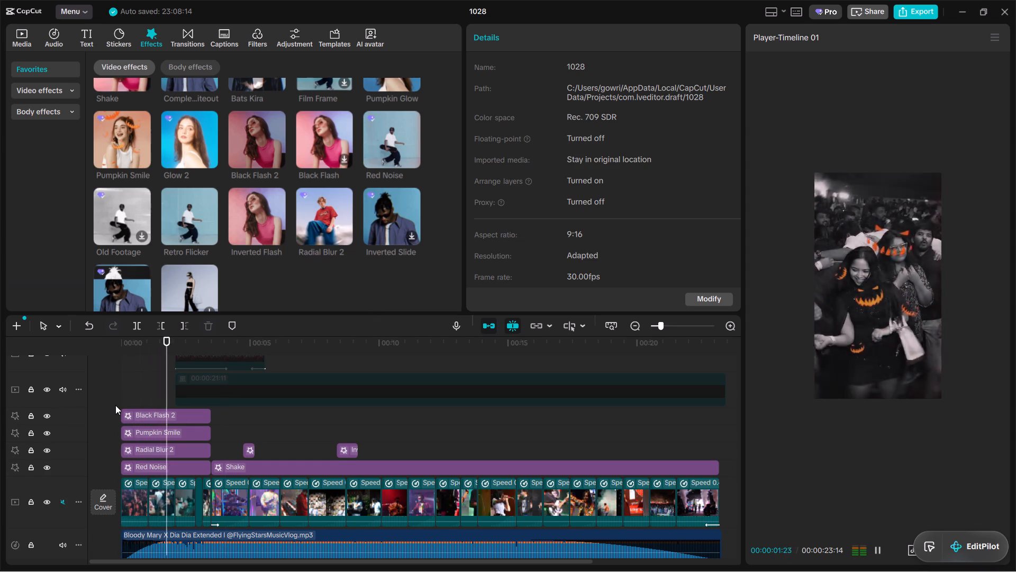
pyautogui.press('space')
# Lower Pumpkin Smile's atmosphere to 14 and play the end of the opening.
pyautogui.click(147, 435)
pyautogui.click(511, 170)
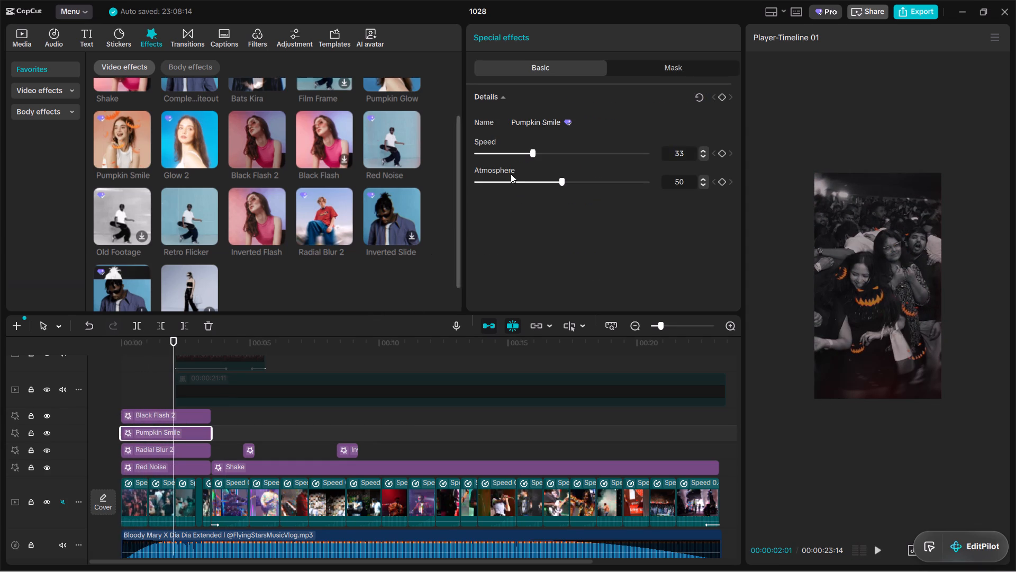
pyautogui.moveTo(510, 177); pyautogui.dragTo(501, 182)
pyautogui.press('space')
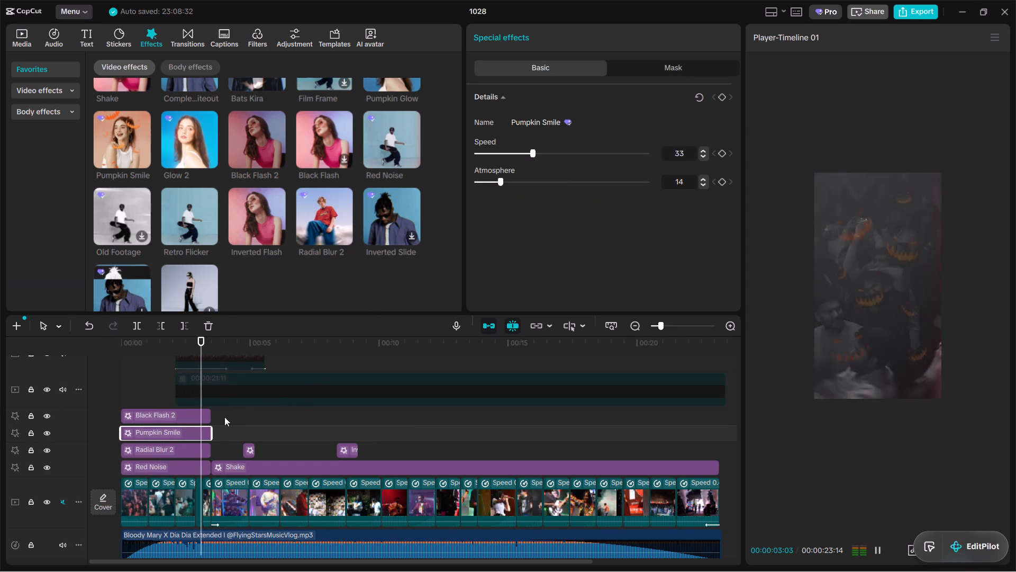
pyautogui.press('space')
pyautogui.press('space')
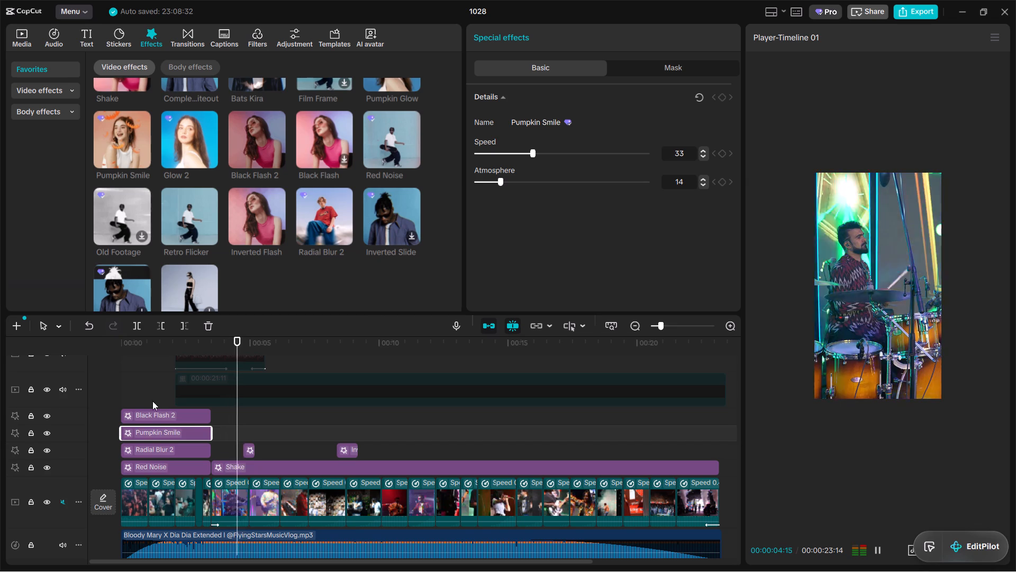
# Move Pumpkin Smile to the layer below Radial Blur 2 and preview the opening.
pyautogui.moveTo(148, 431); pyautogui.dragTo(148, 461)
pyautogui.click(142, 393)
pyautogui.moveTo(142, 393); pyautogui.dragTo(74, 404)
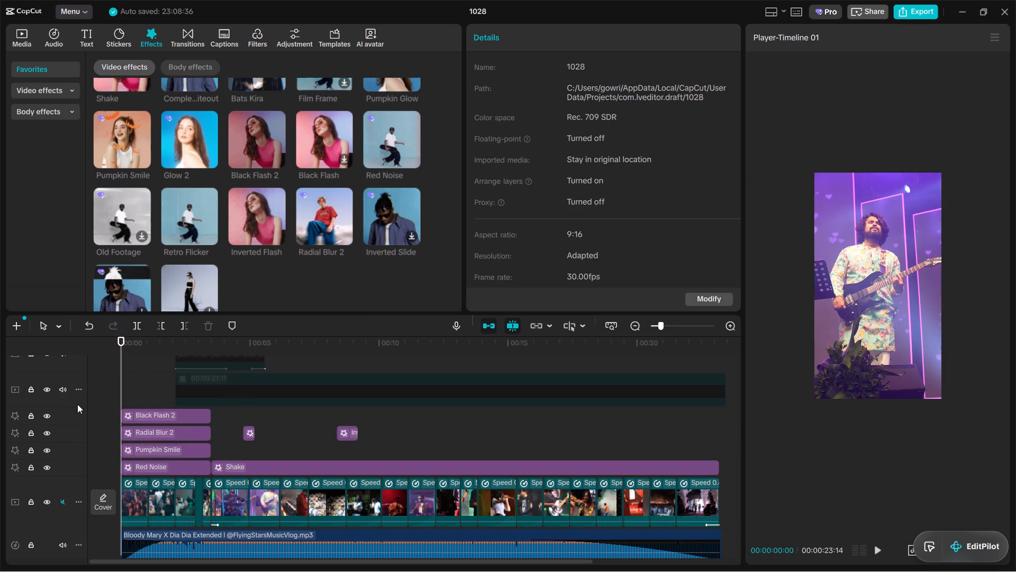
pyautogui.press('space')
pyautogui.press('space')
# Move Red Noise to the topmost effect layer above Black Flash 2, aligned with the start of the video.
pyautogui.click(164, 462)
pyautogui.moveTo(164, 464); pyautogui.dragTo(152, 403)
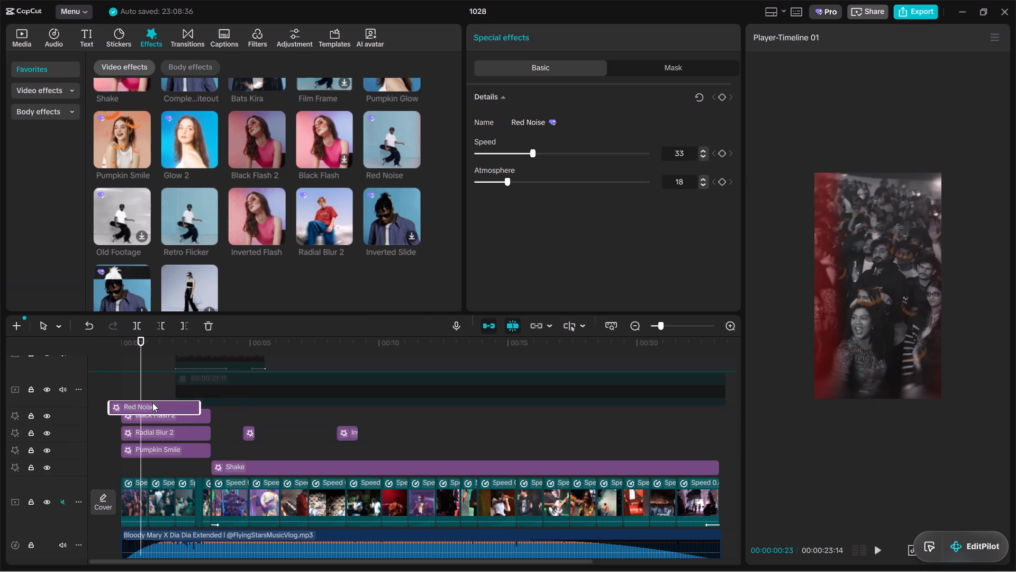
pyautogui.moveTo(152, 403); pyautogui.dragTo(152, 402)
pyautogui.moveTo(149, 379); pyautogui.dragTo(150, 427)
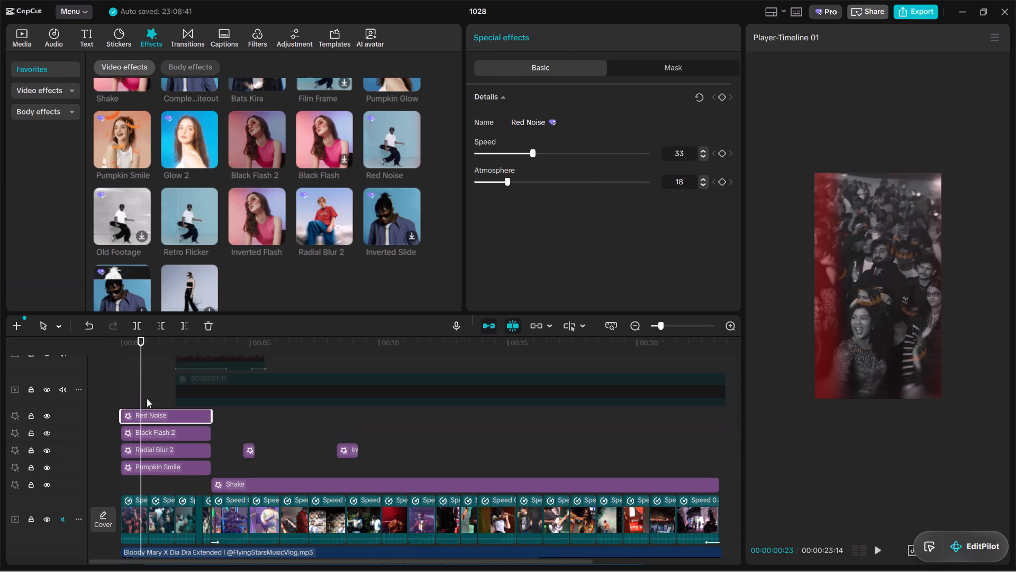
# Play from the start to about 00:00:06 to examine the reordered opening effects.
pyautogui.click(147, 398)
pyautogui.moveTo(147, 398); pyautogui.dragTo(112, 400)
pyautogui.press('space')
pyautogui.scroll(-2, 214, 444)
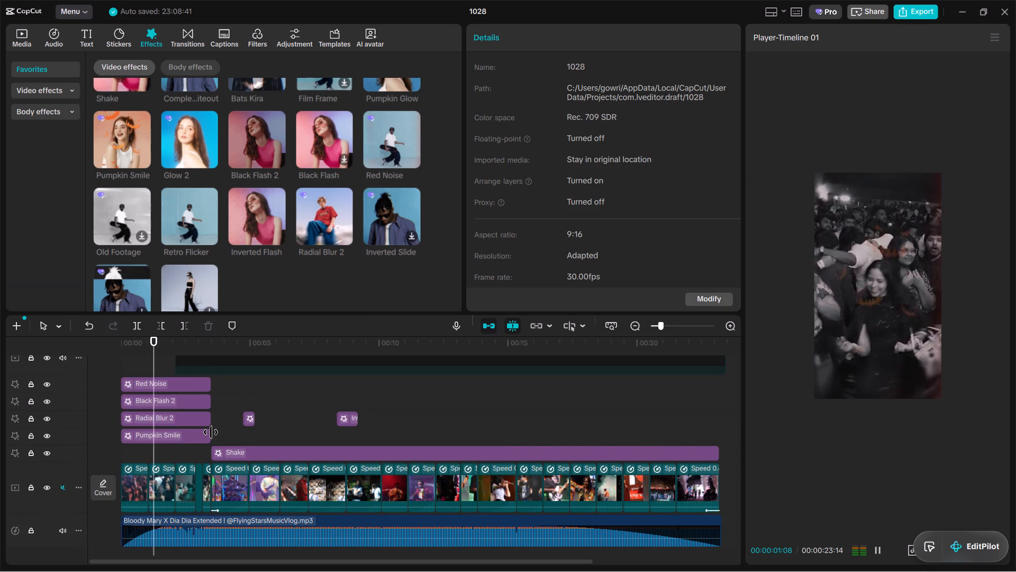
pyautogui.keyDown('ctrl'); pyautogui.scroll(4, 142, 427); pyautogui.keyUp('ctrl')
pyautogui.keyDown('ctrl'); pyautogui.scroll(-4, 142, 427); pyautogui.keyUp('ctrl')
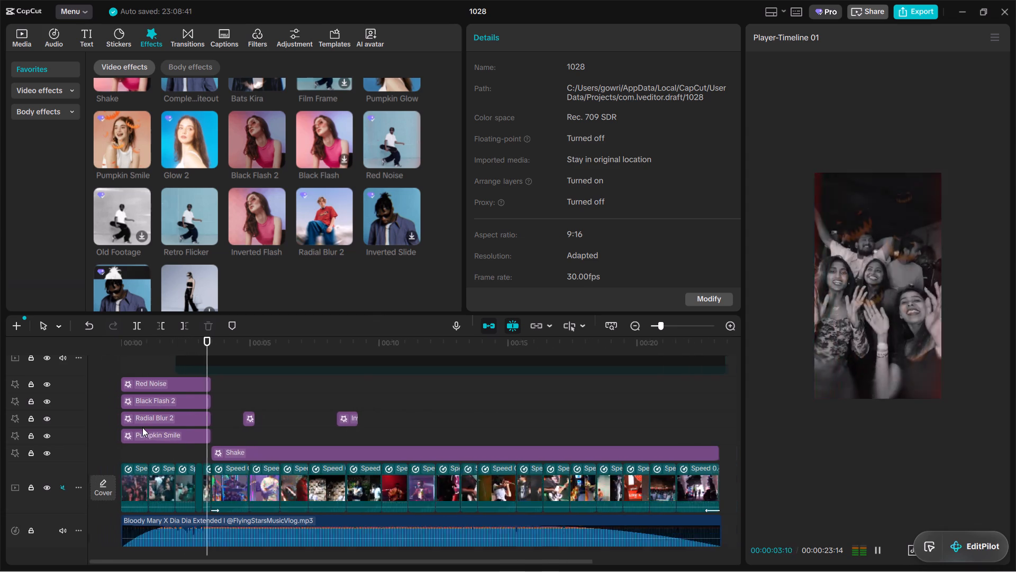
pyautogui.keyDown('ctrl'); pyautogui.scroll(-2, 142, 427); pyautogui.keyUp('ctrl')
pyautogui.keyDown('ctrl'); pyautogui.scroll(7, 142, 427); pyautogui.keyUp('ctrl')
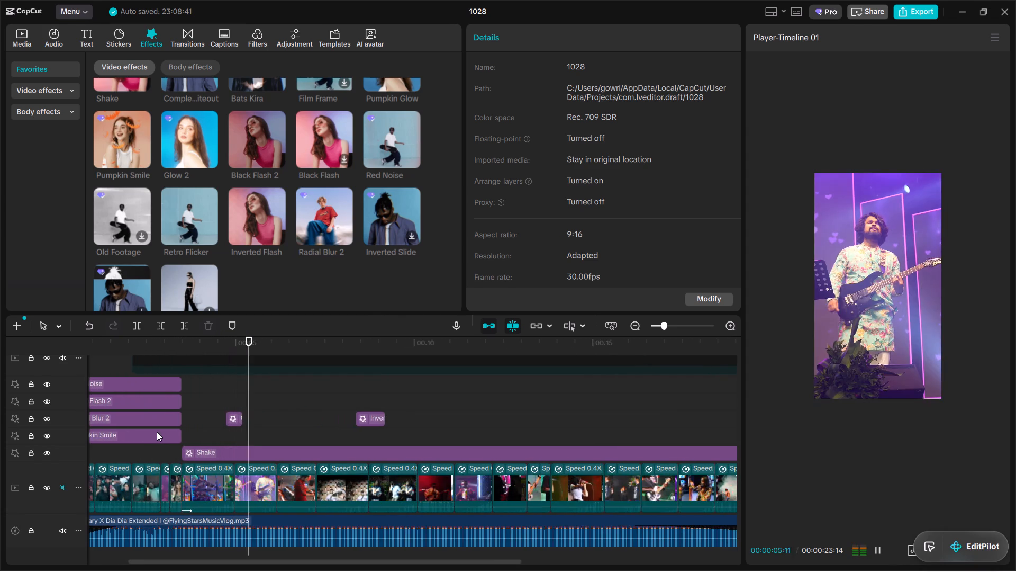
pyautogui.keyDown('ctrl'); pyautogui.scroll(-2, 161, 431); pyautogui.keyUp('ctrl')
pyautogui.press('space')
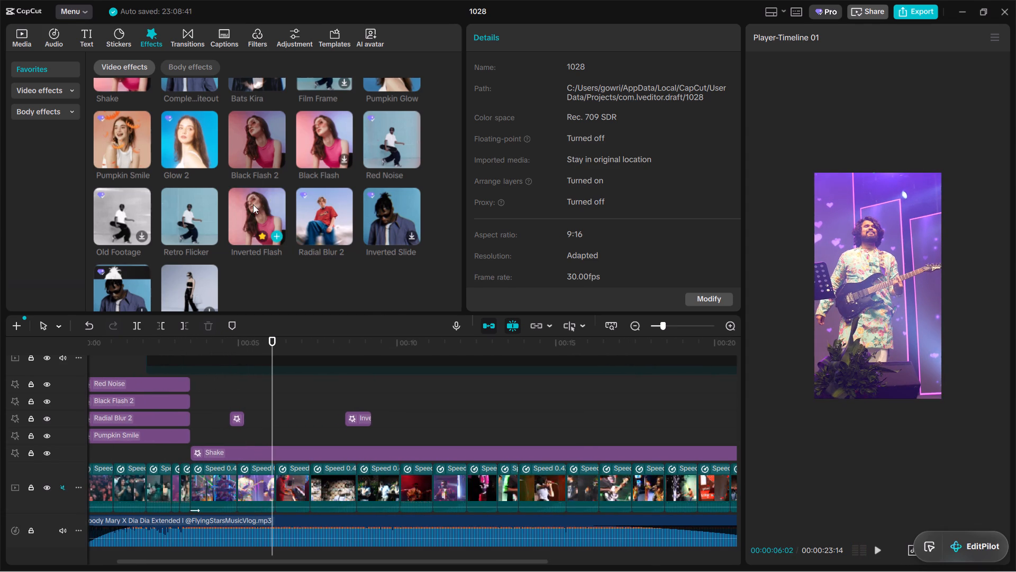
# Add the favorite Retro Flicker directly above Shake at the cut near 00:00:12 and extend its end to the clip cut just past 00:00:15.
pyautogui.click(193, 213)
pyautogui.moveTo(201, 215); pyautogui.dragTo(463, 445)
pyautogui.click(446, 417)
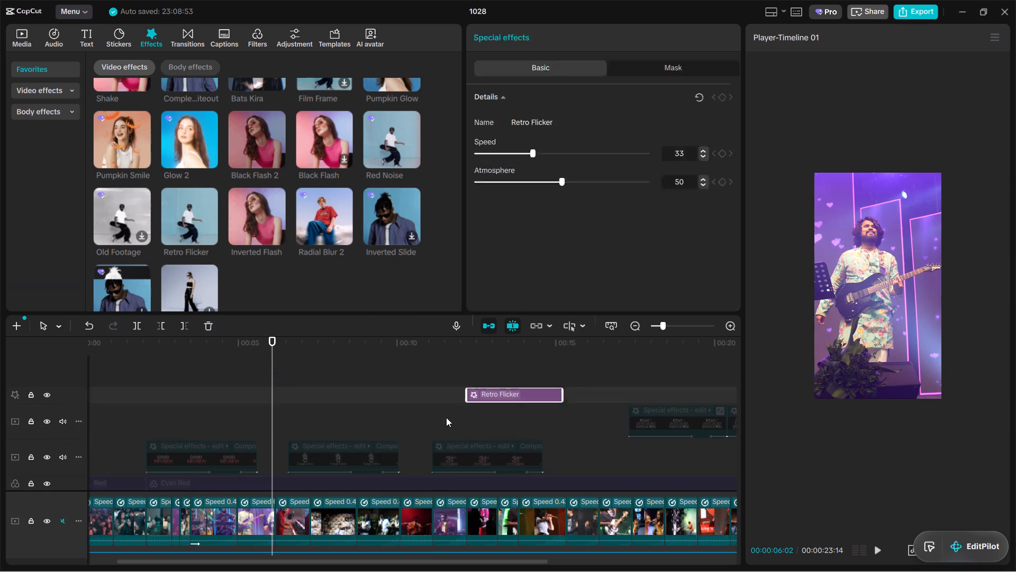
pyautogui.press('space')
pyautogui.click(492, 397)
pyautogui.moveTo(494, 393); pyautogui.dragTo(494, 421)
pyautogui.scroll(-3, 494, 399)
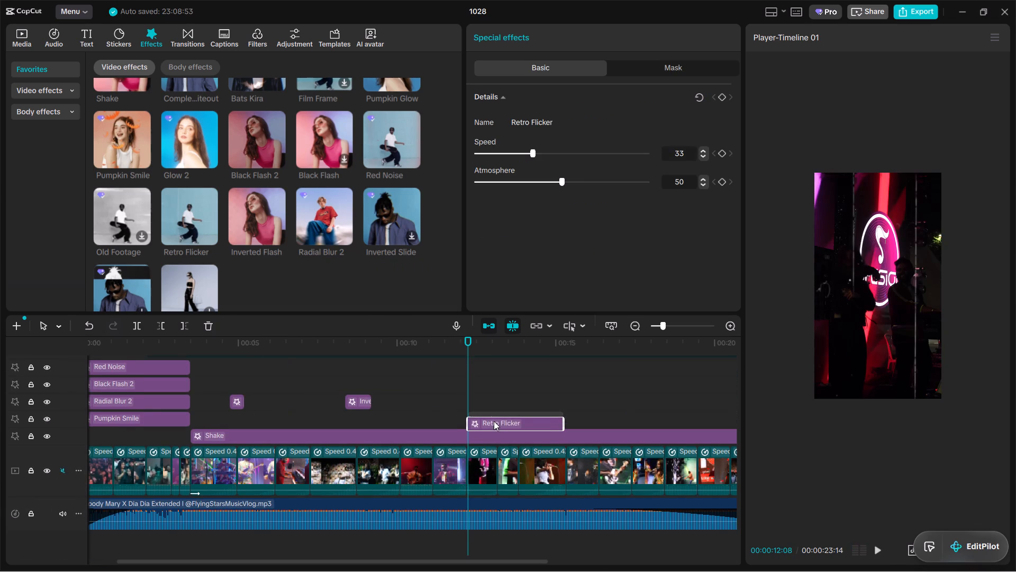
pyautogui.moveTo(563, 413); pyautogui.dragTo(567, 421)
# Play from just before Retro Flicker to about 00:00:18 to review the effect against the clips and music.
pyautogui.click(455, 399)
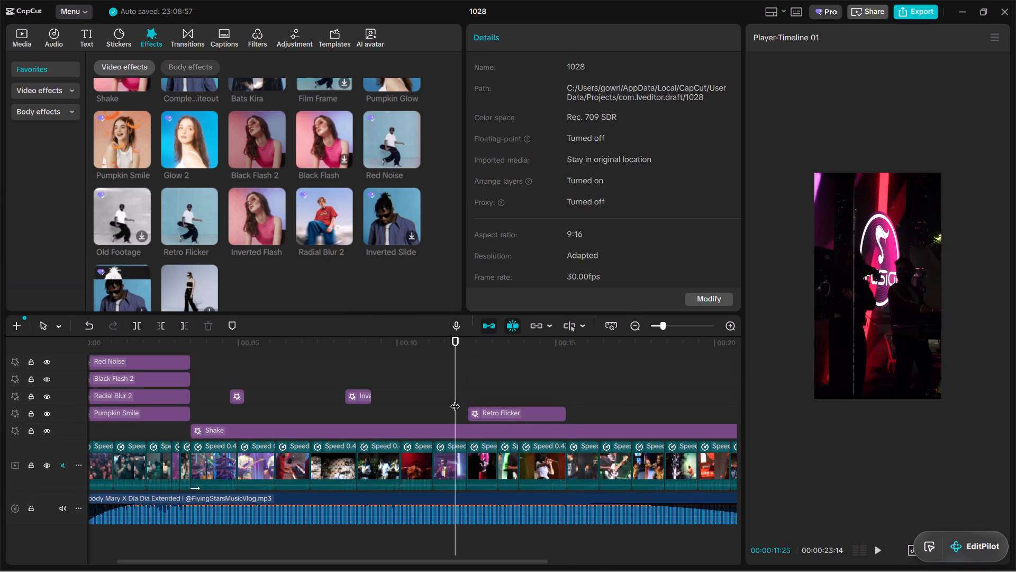
pyautogui.press('space')
pyautogui.keyDown('ctrl'); pyautogui.scroll(-7, 530, 377); pyautogui.keyUp('ctrl')
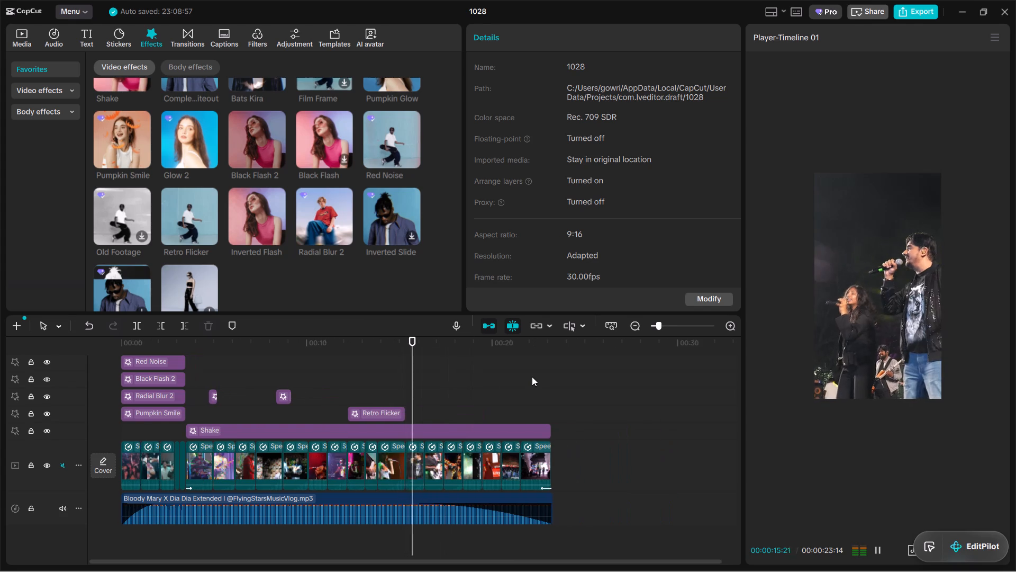
pyautogui.keyDown('ctrl'); pyautogui.scroll(5, 434, 374); pyautogui.keyUp('ctrl')
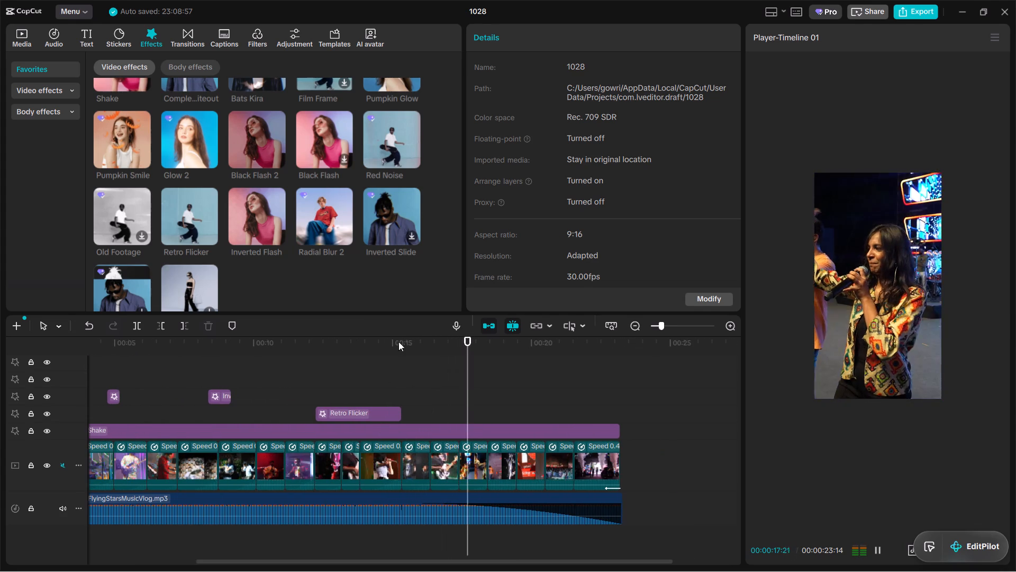
pyautogui.press('space')
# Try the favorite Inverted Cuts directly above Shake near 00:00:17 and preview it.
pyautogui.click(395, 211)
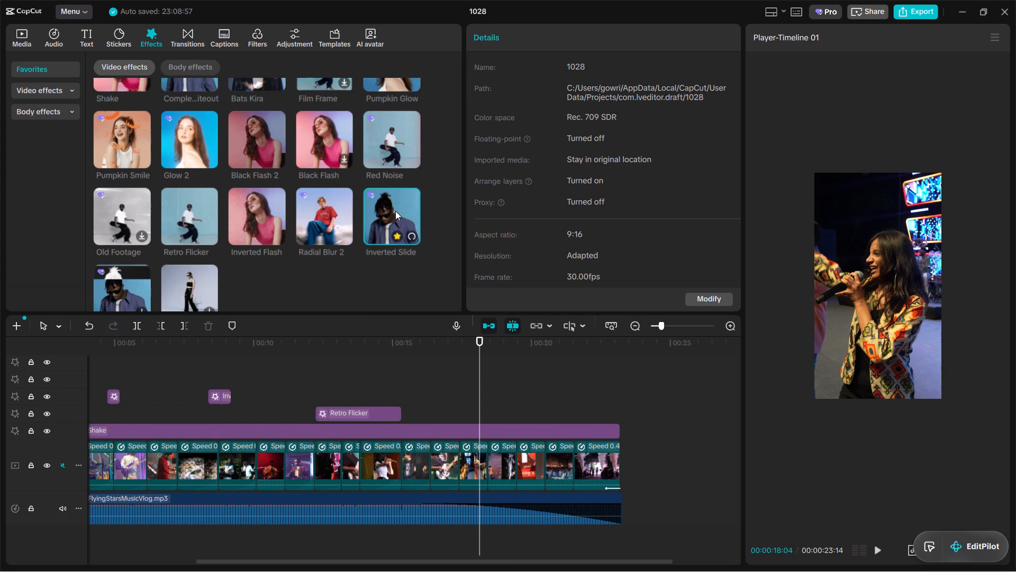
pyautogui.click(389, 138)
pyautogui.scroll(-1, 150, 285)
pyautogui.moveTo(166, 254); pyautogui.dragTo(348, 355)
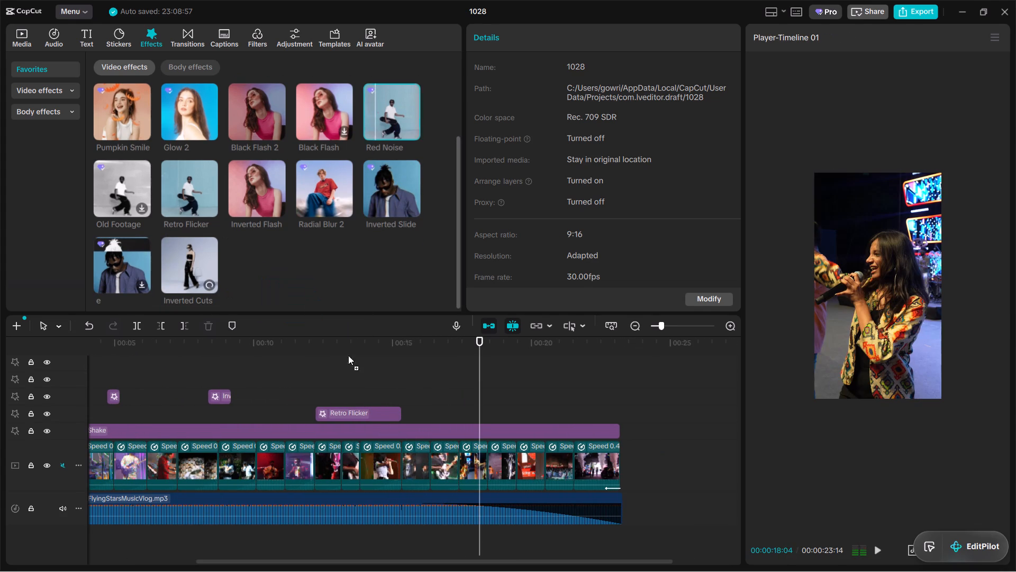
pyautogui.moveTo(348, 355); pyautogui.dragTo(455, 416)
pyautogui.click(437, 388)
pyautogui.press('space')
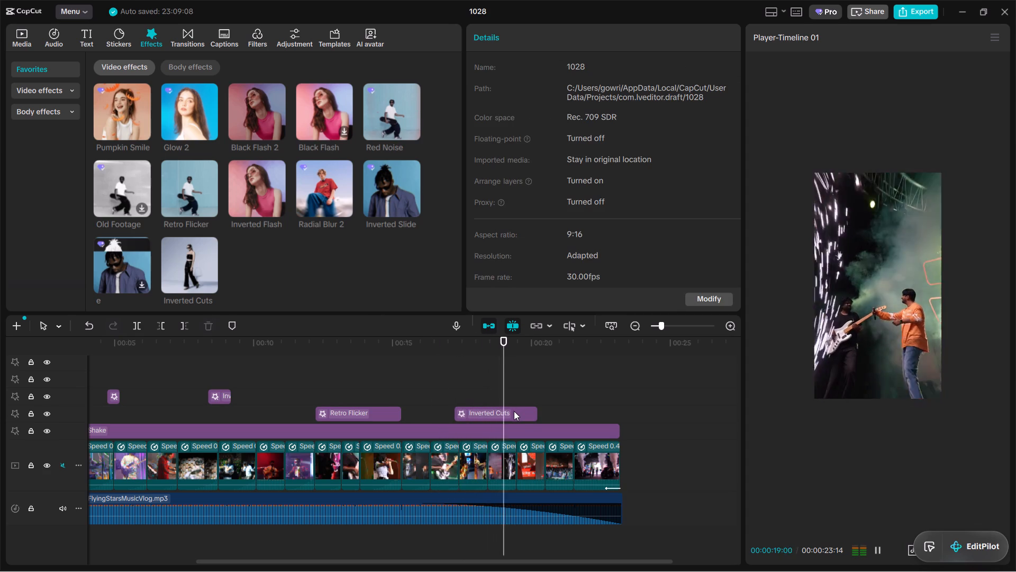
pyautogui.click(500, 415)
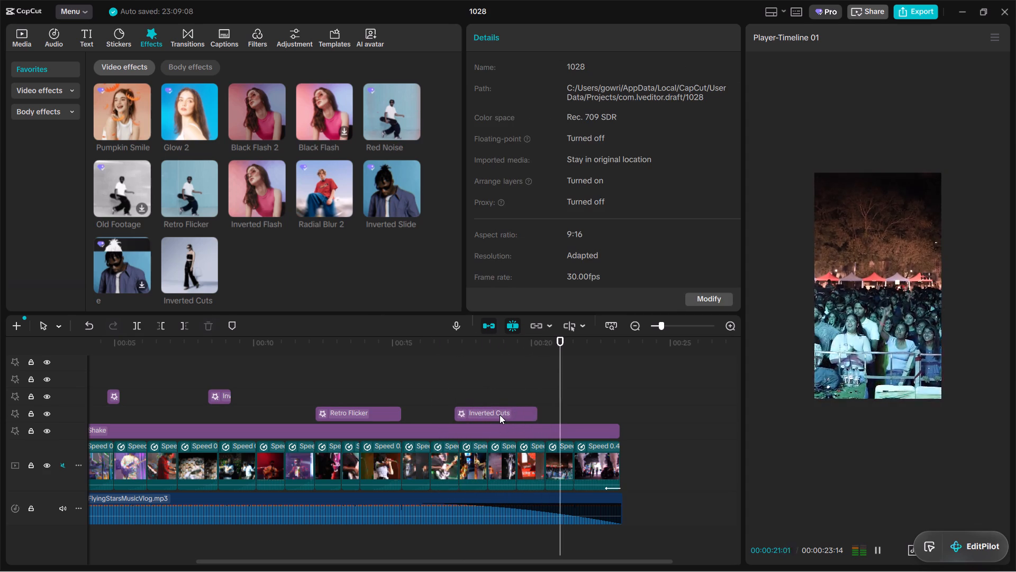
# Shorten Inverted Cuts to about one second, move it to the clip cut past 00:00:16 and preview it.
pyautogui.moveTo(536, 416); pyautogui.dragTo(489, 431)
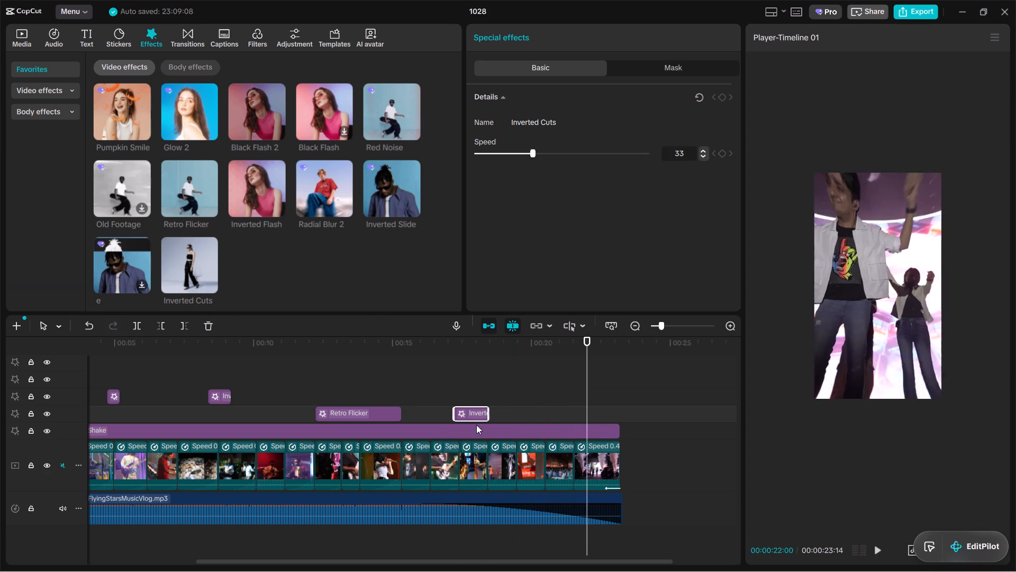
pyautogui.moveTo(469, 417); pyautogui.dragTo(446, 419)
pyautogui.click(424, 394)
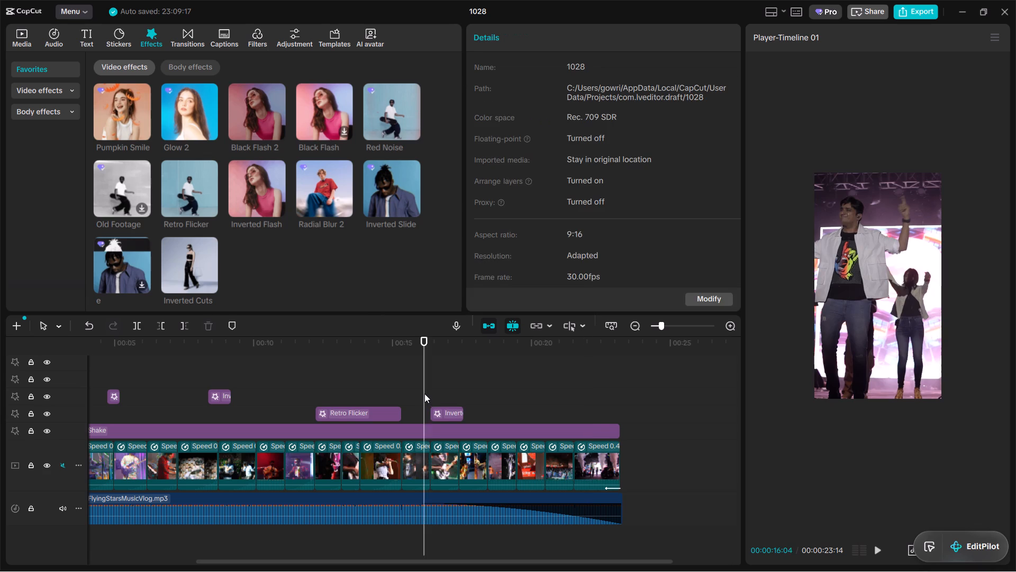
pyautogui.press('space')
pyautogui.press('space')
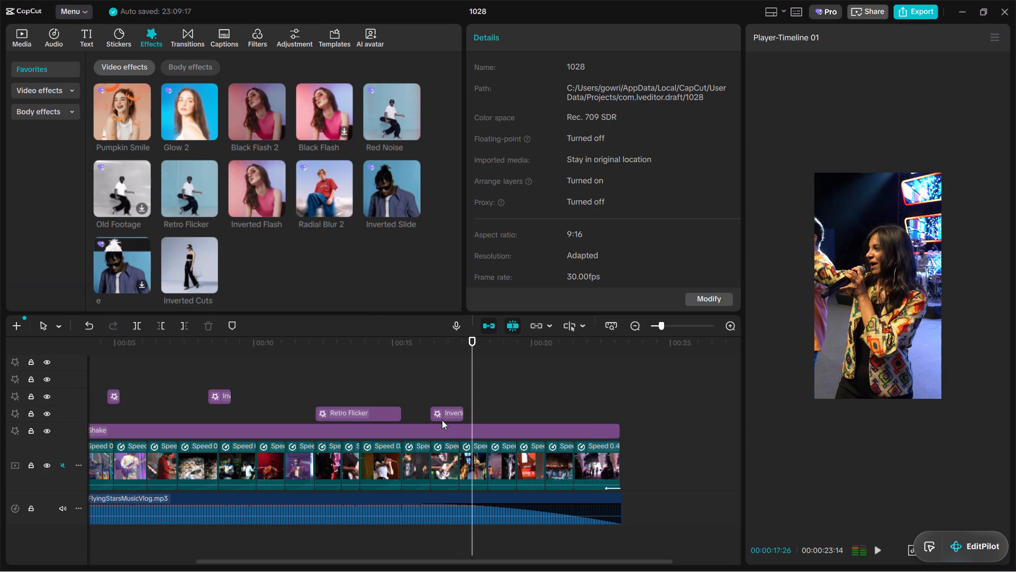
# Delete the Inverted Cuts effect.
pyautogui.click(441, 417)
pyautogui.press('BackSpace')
# Add the favorite Red Noise directly above Shake at the clip cut past 00:00:16 with Atmosphere at 10, and preview it.
pyautogui.click(398, 103)
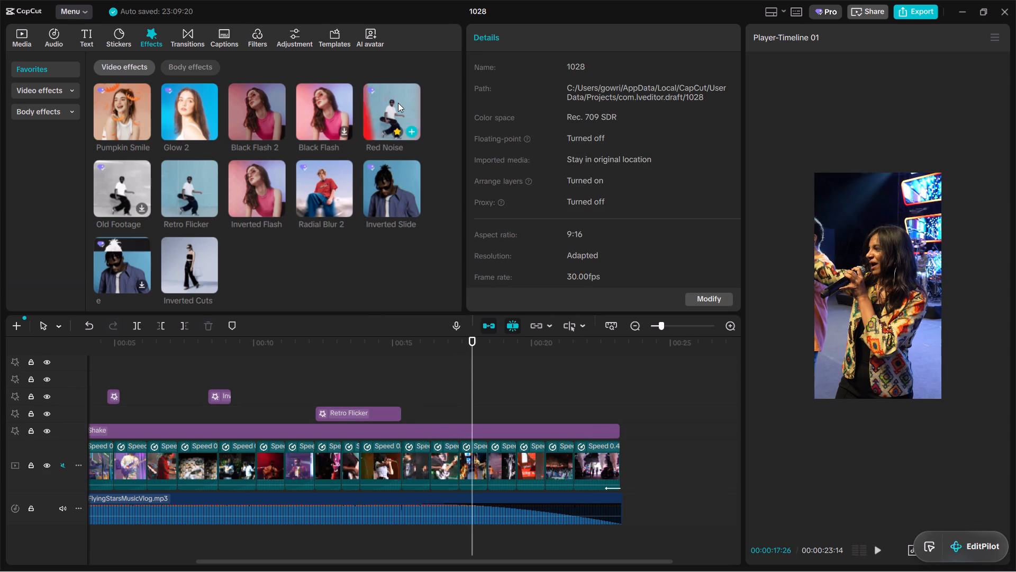
pyautogui.moveTo(400, 113); pyautogui.dragTo(429, 415)
pyautogui.moveTo(503, 187); pyautogui.dragTo(494, 189)
pyautogui.click(424, 401)
pyautogui.press('space')
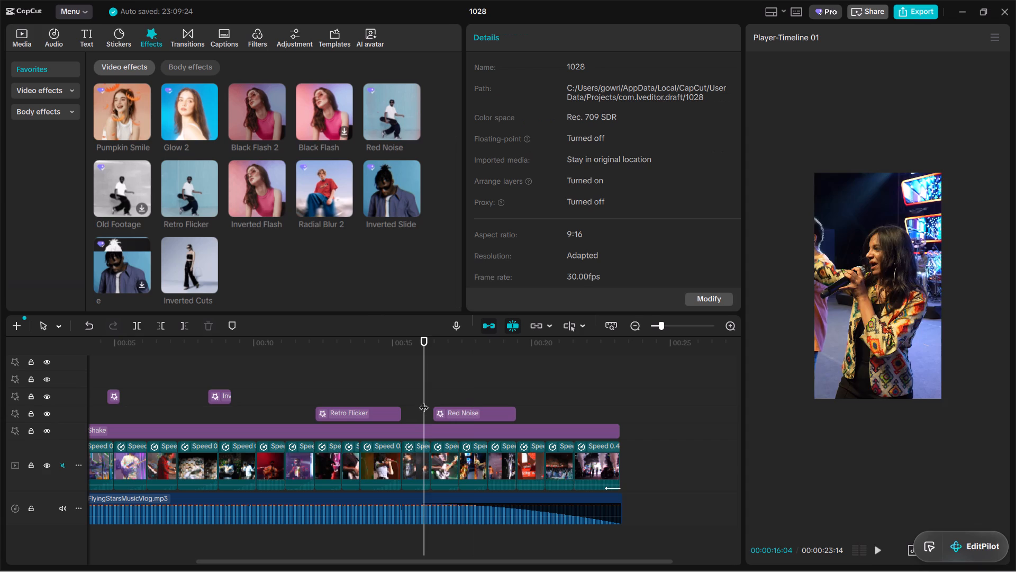
pyautogui.press('space')
pyautogui.press('space')
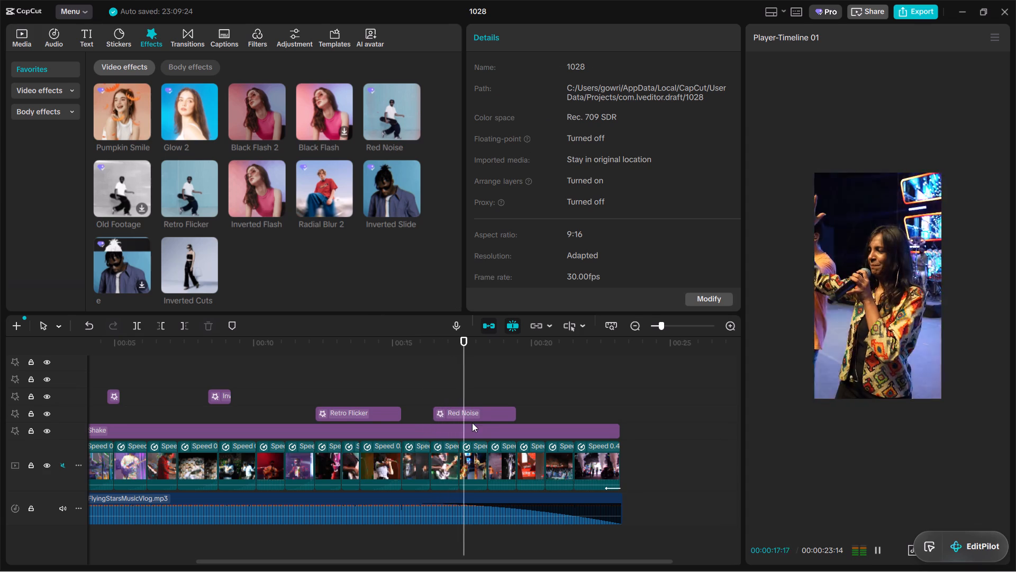
# Extend this Red Noise to the end of the video and adjust its Atmosphere.
pyautogui.keyDown('ctrl'); pyautogui.scroll(3, 475, 422); pyautogui.keyUp('ctrl')
pyautogui.click(509, 414)
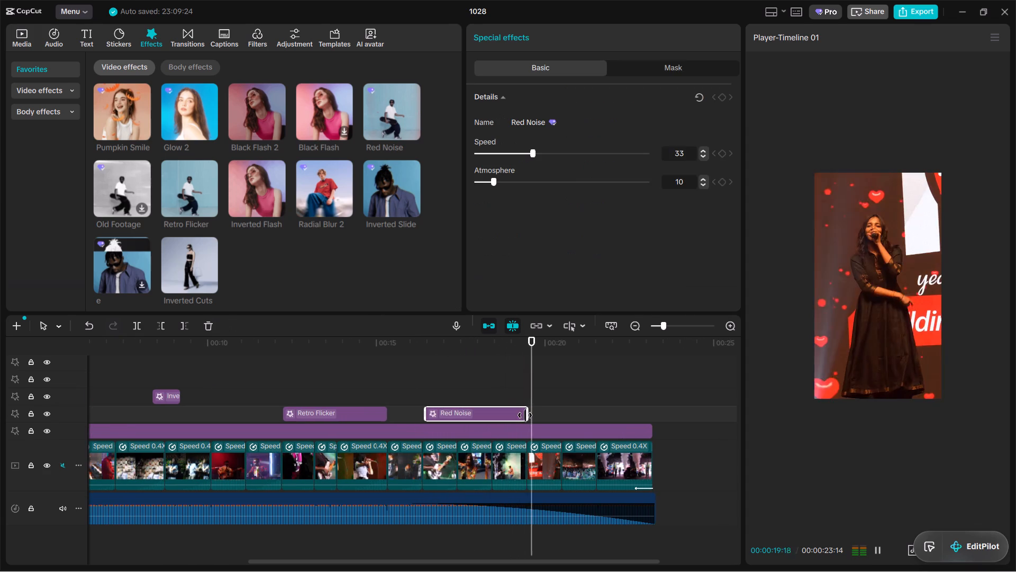
pyautogui.moveTo(525, 415); pyautogui.dragTo(647, 465)
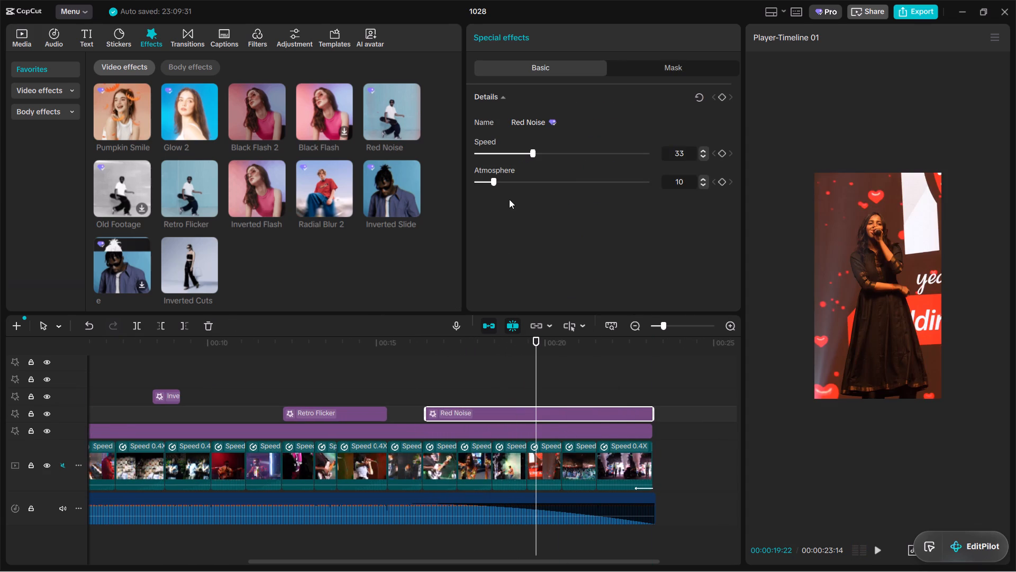
pyautogui.moveTo(512, 189); pyautogui.dragTo(520, 190)
# Play the Red Noise section to about 00:00:21 and scrub back to the start to review the effects.
pyautogui.click(418, 380)
pyautogui.press('space')
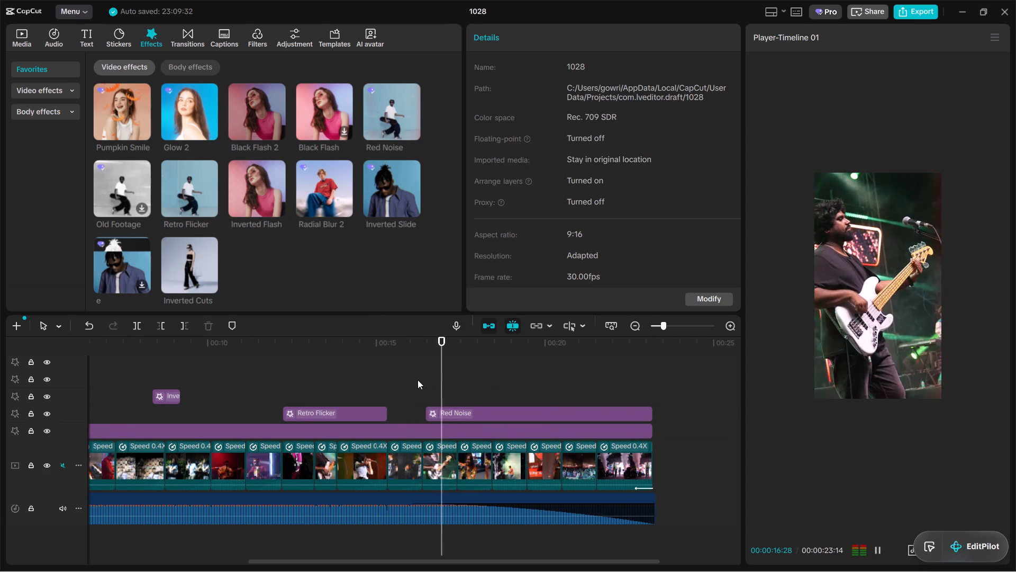
pyautogui.keyDown('ctrl'); pyautogui.scroll(-4, 498, 411); pyautogui.keyUp('ctrl')
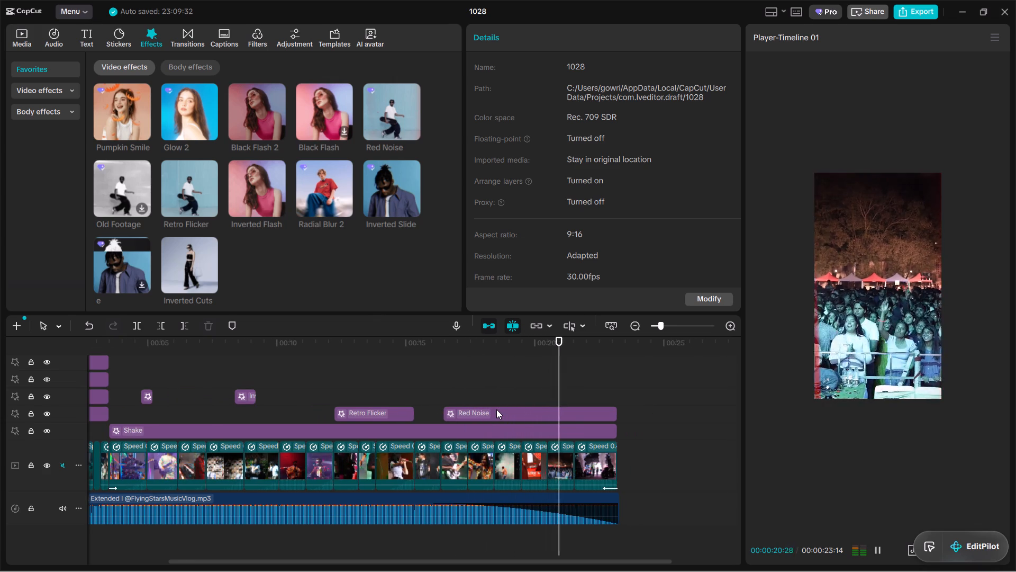
pyautogui.click(312, 394)
pyautogui.moveTo(332, 389); pyautogui.dragTo(332, 389)
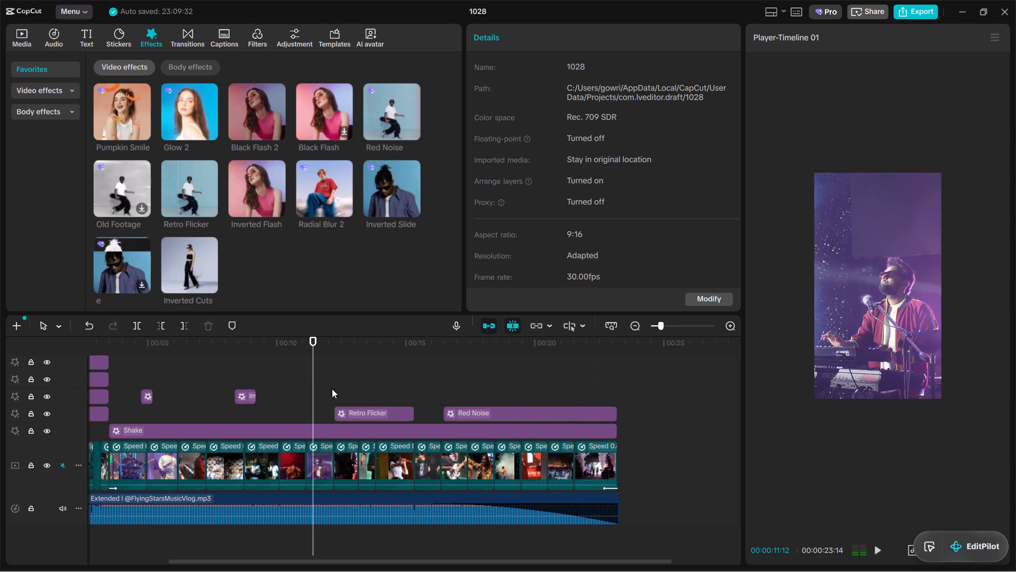
pyautogui.moveTo(332, 389); pyautogui.dragTo(0, 427)
pyautogui.click(302, 405)
pyautogui.moveTo(302, 405); pyautogui.dragTo(0, 402)
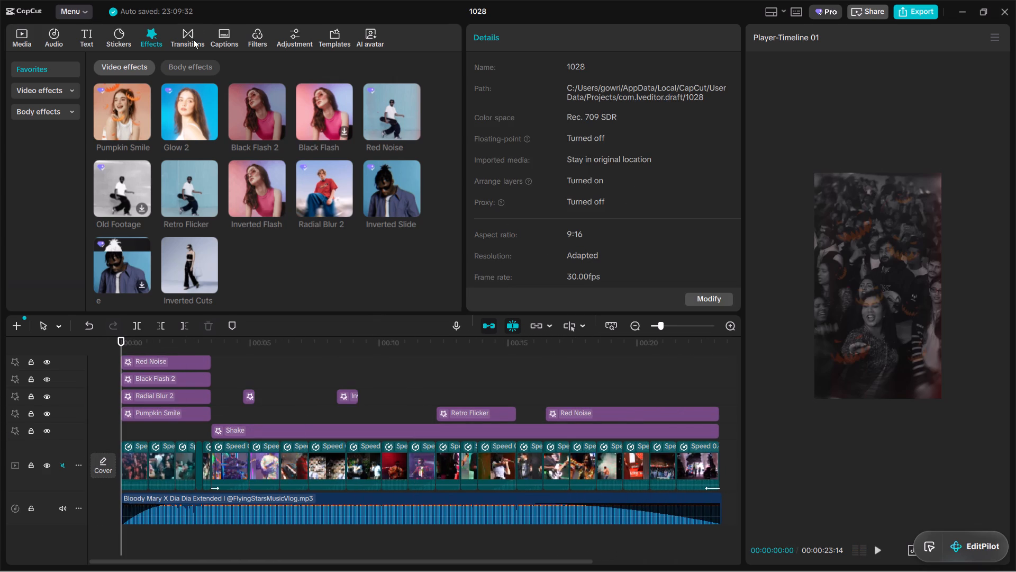
# Scrub around the end of the opening effects and browse trending transitions such as Tear Reveal, Grid Around 2, Pixel Glitch and Energy Wave.
pyautogui.click(193, 39)
pyautogui.keyDown('ctrl'); pyautogui.scroll(2, 244, 407); pyautogui.keyUp('ctrl')
pyautogui.click(213, 430)
pyautogui.moveTo(213, 430); pyautogui.dragTo(224, 434)
pyautogui.keyDown('ctrl'); pyautogui.scroll(3, 224, 434); pyautogui.keyUp('ctrl')
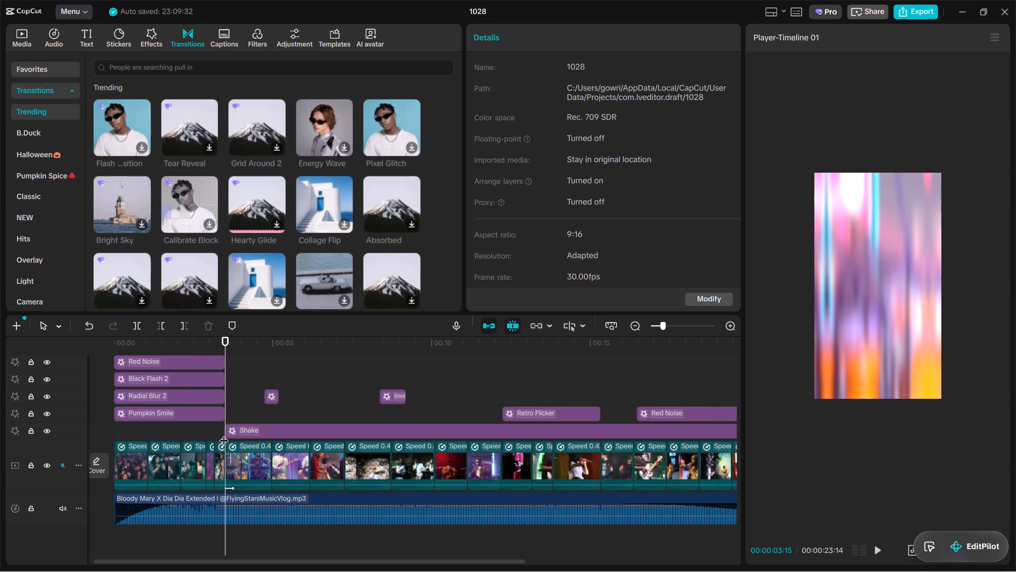
pyautogui.scroll(-1, 224, 434)
pyautogui.click(252, 399)
pyautogui.click(116, 135)
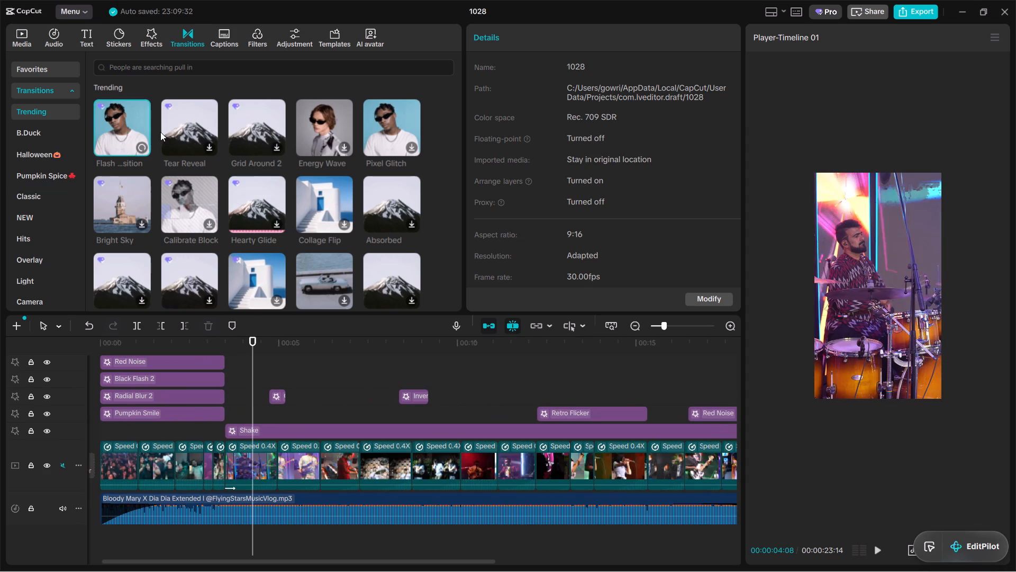
pyautogui.click(161, 133)
pyautogui.click(183, 126)
pyautogui.click(249, 119)
pyautogui.click(365, 119)
pyautogui.click(319, 130)
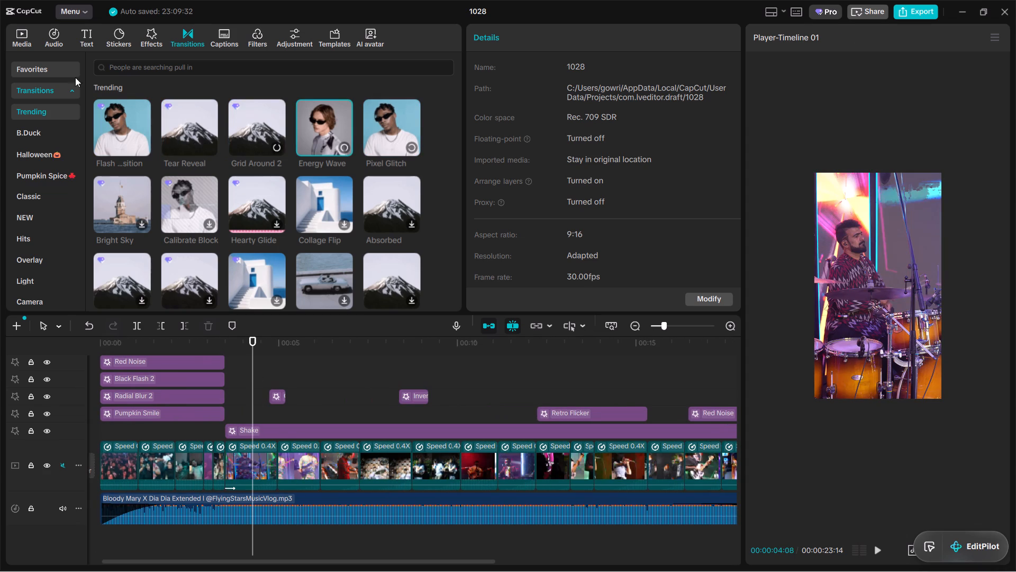
# Add the favorite Pink Flash transition at the clip cut near 00:00:05 and preview it.
pyautogui.click(31, 71)
pyautogui.click(262, 362)
pyautogui.press('space')
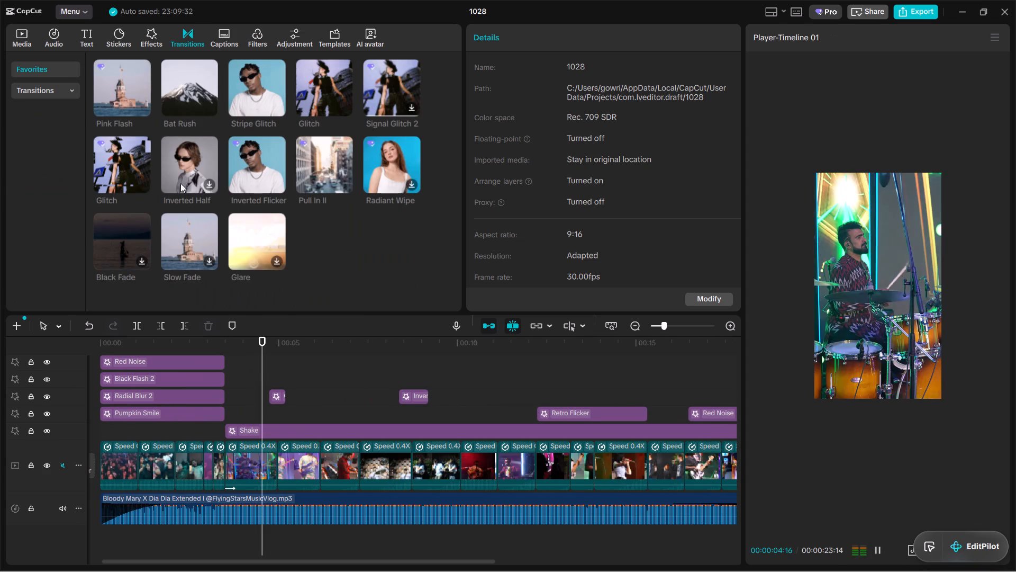
pyautogui.press('space')
pyautogui.moveTo(124, 88); pyautogui.dragTo(280, 473)
pyautogui.click(248, 397)
pyautogui.press('space')
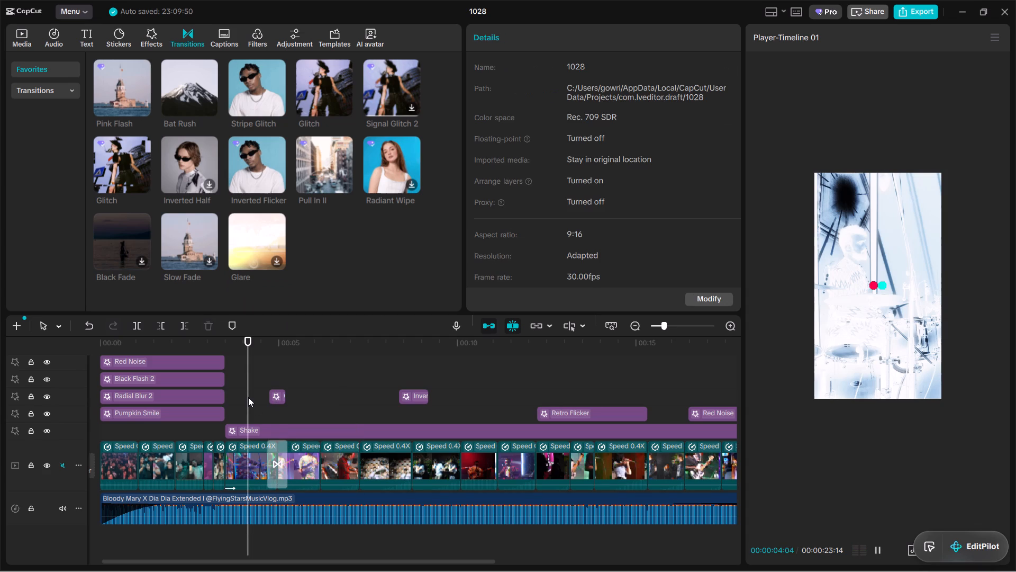
pyautogui.press('space')
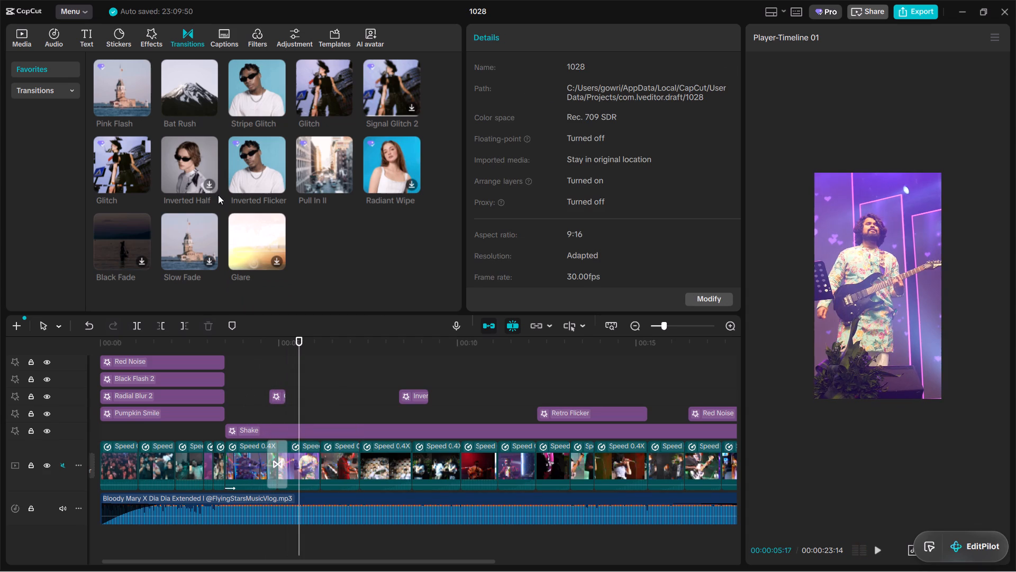
# Add the favorite Bat Rush transition at the clip cut just past 00:00:07 and preview it.
pyautogui.click(180, 92)
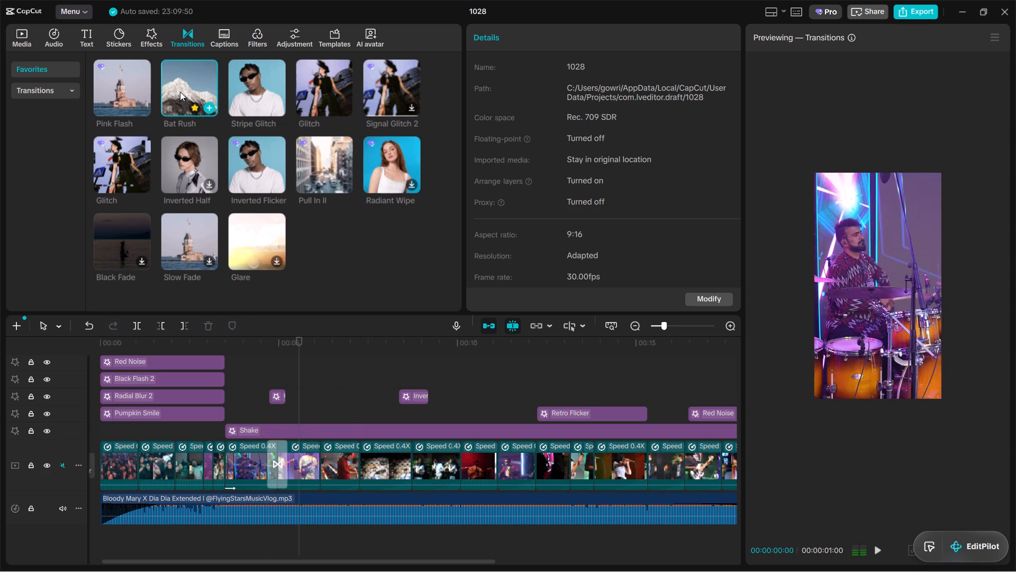
pyautogui.moveTo(180, 92); pyautogui.dragTo(361, 463)
pyautogui.click(349, 398)
pyautogui.press('space')
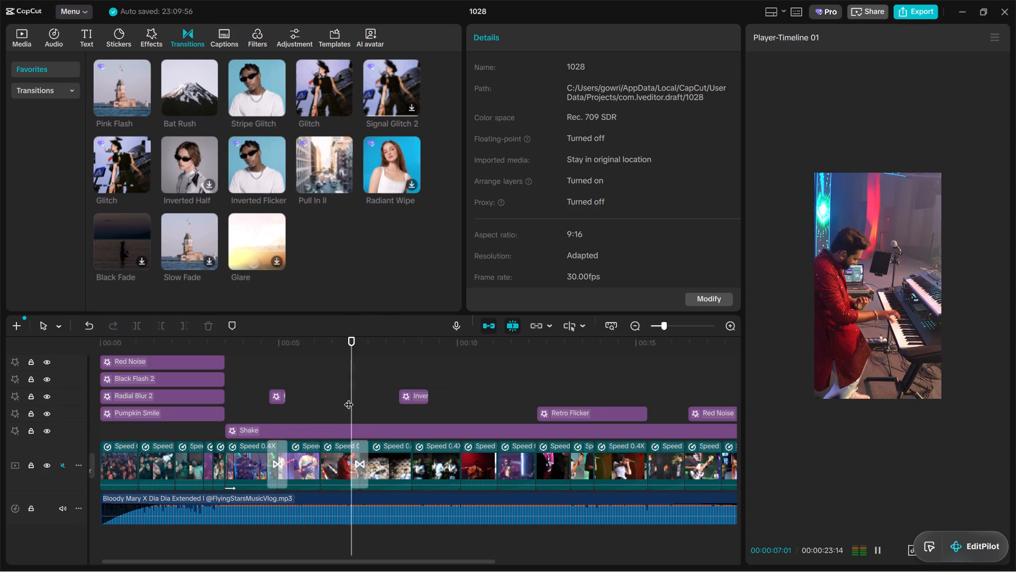
pyautogui.press('space')
# Add the favorite Glitch transition at the clip cut near 00:00:10 and preview it.
pyautogui.moveTo(312, 88); pyautogui.dragTo(432, 469)
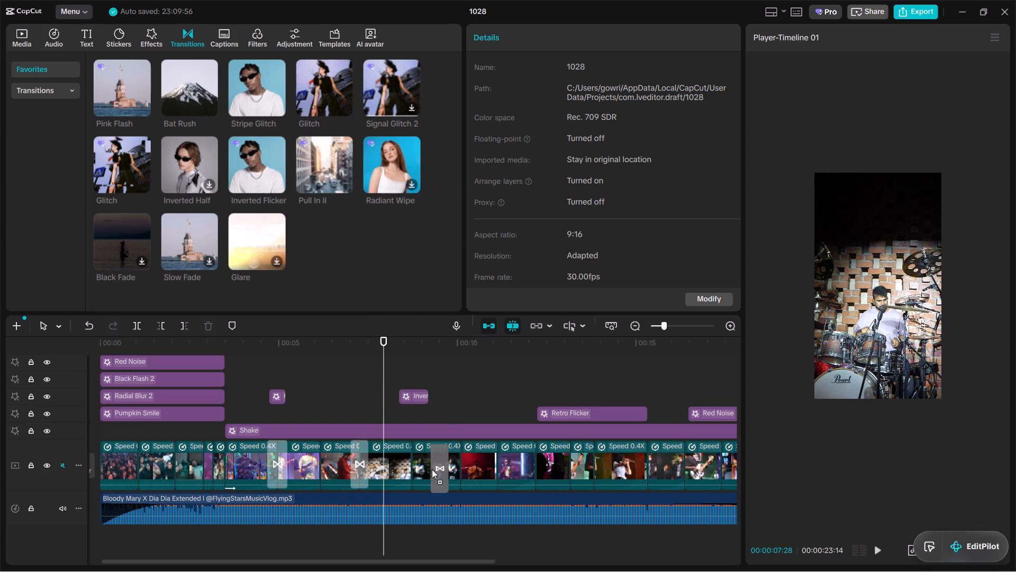
pyautogui.moveTo(432, 469); pyautogui.dragTo(449, 446)
pyautogui.click(452, 396)
pyautogui.press('space')
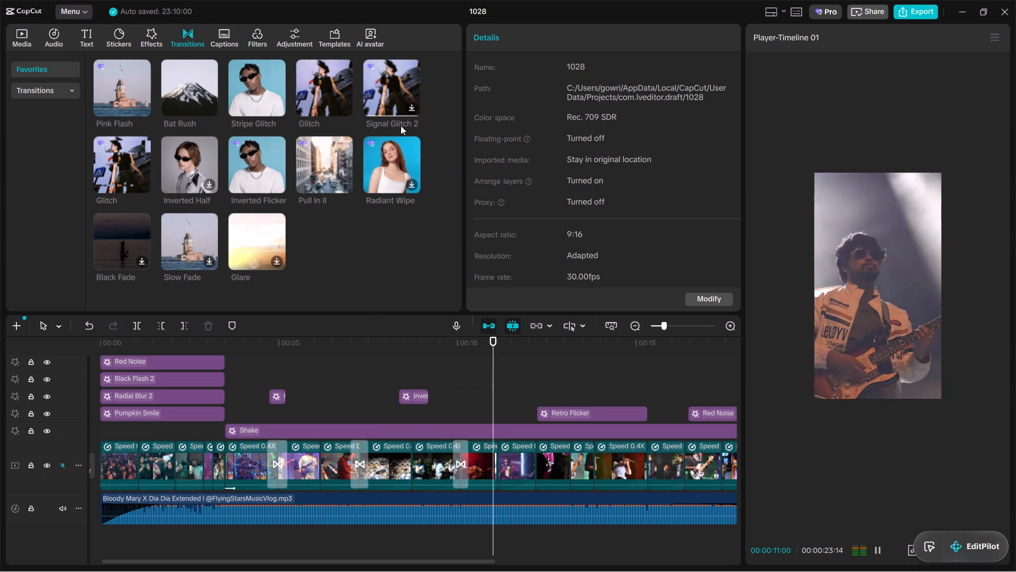
# Add another Glitch transition at the clip cut just past 00:00:15, where Retro Flicker ends.
pyautogui.moveTo(325, 91); pyautogui.dragTo(634, 457)
pyautogui.click(624, 378)
pyautogui.moveTo(624, 378); pyautogui.dragTo(675, 382)
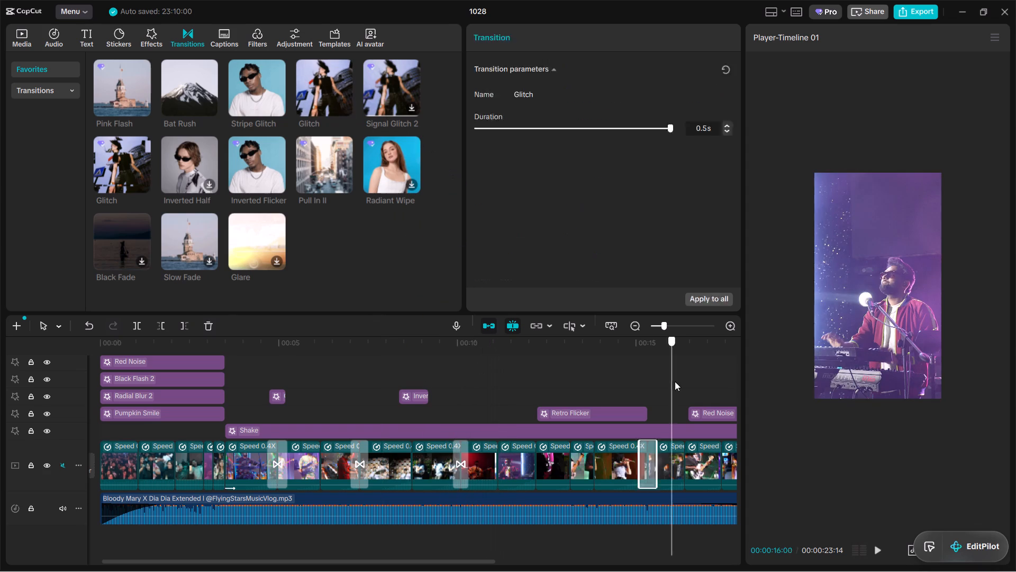
pyautogui.click(649, 369)
pyautogui.moveTo(649, 369); pyautogui.dragTo(489, 388)
# Add the favorite Signal Glitch 2 transition at the clip cut past 00:00:20 and preview it.
pyautogui.keyDown('ctrl'); pyautogui.scroll(-2, 458, 311); pyautogui.keyUp('ctrl')
pyautogui.moveTo(397, 92); pyautogui.dragTo(518, 275)
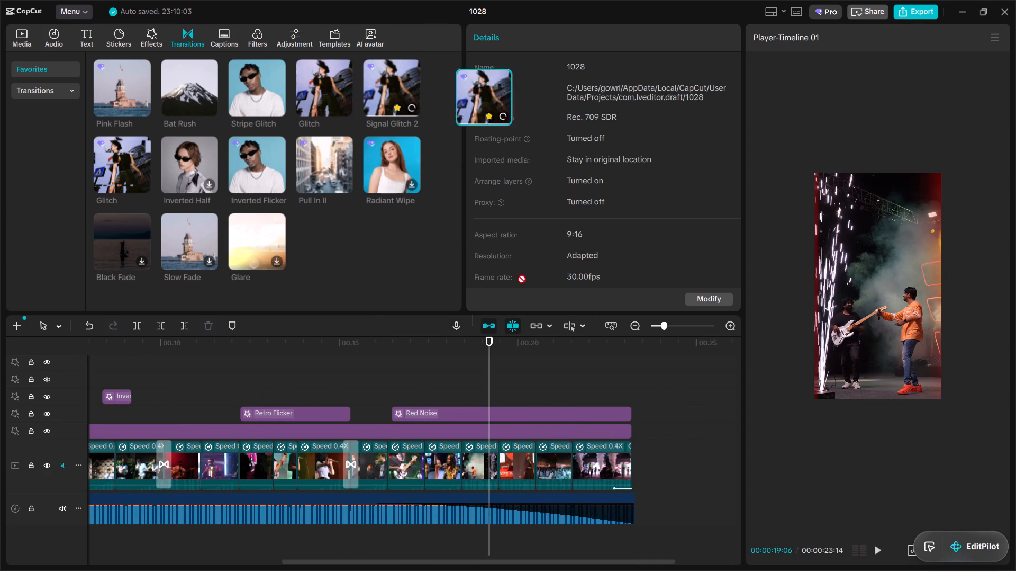
pyautogui.moveTo(518, 275); pyautogui.dragTo(531, 467)
pyautogui.click(518, 370)
pyautogui.press('space')
pyautogui.keyDown('ctrl'); pyautogui.scroll(-4, 518, 370); pyautogui.keyUp('ctrl')
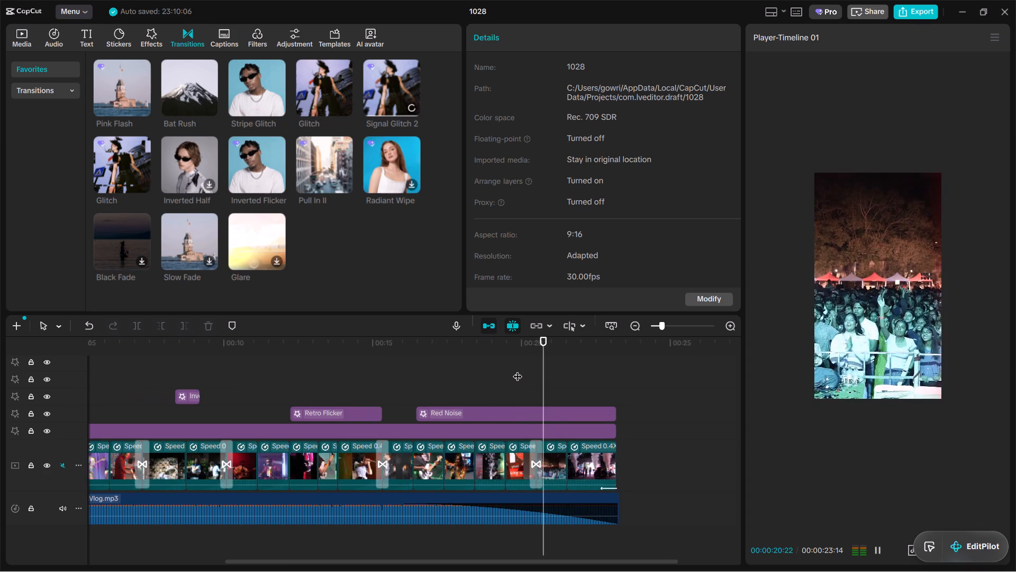
pyautogui.press('space')
# Add the favorite Radiant Wipe transition at the clip cut near 00:00:12 and scrub back to about 00:00:05.
pyautogui.moveTo(401, 165); pyautogui.dragTo(315, 463)
pyautogui.click(300, 397)
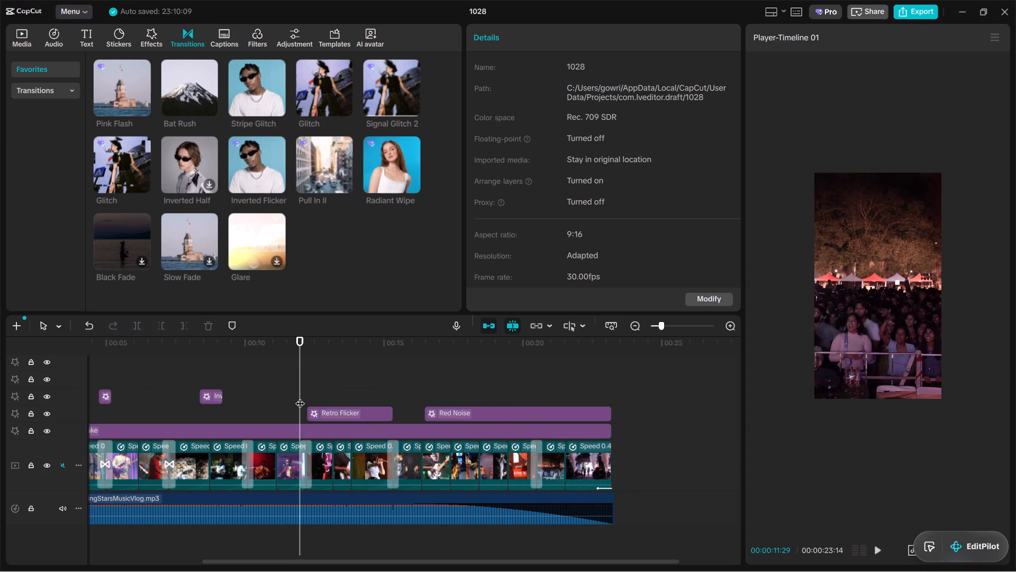
pyautogui.press('space')
pyautogui.click(299, 396)
pyautogui.moveTo(299, 396); pyautogui.dragTo(250, 417)
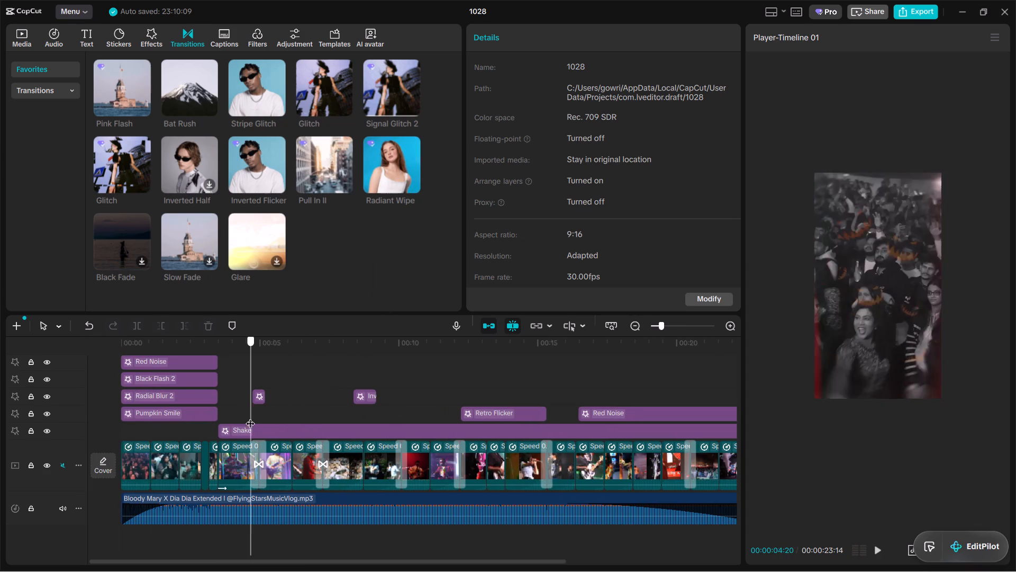
pyautogui.moveTo(250, 417); pyautogui.dragTo(262, 413)
# Add the favorite Pull In II transition at the clip cut just before 00:00:09 and preview it.
pyautogui.moveTo(325, 151); pyautogui.dragTo(355, 454)
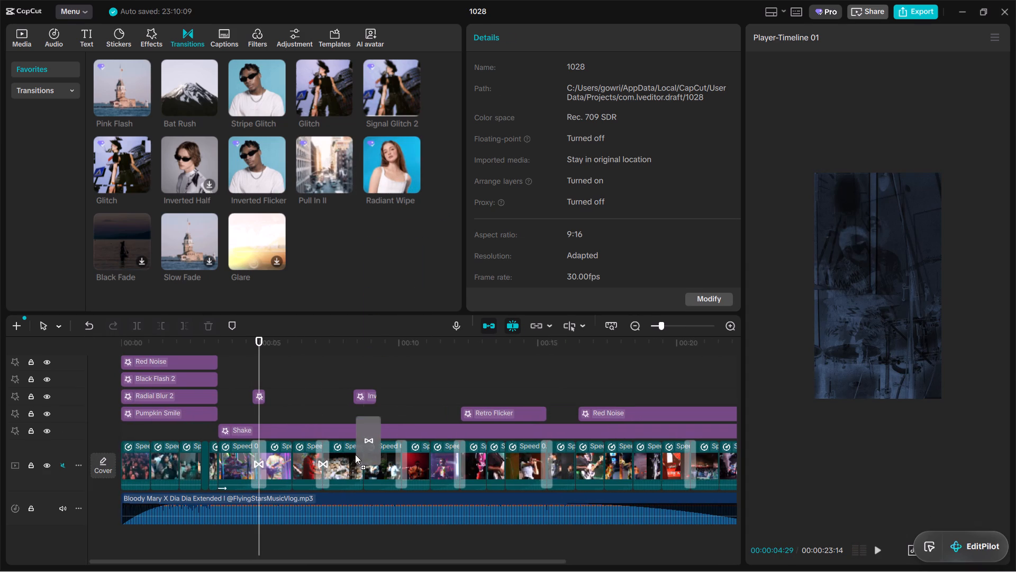
pyautogui.moveTo(355, 454); pyautogui.dragTo(354, 454)
pyautogui.click(335, 387)
pyautogui.press('space')
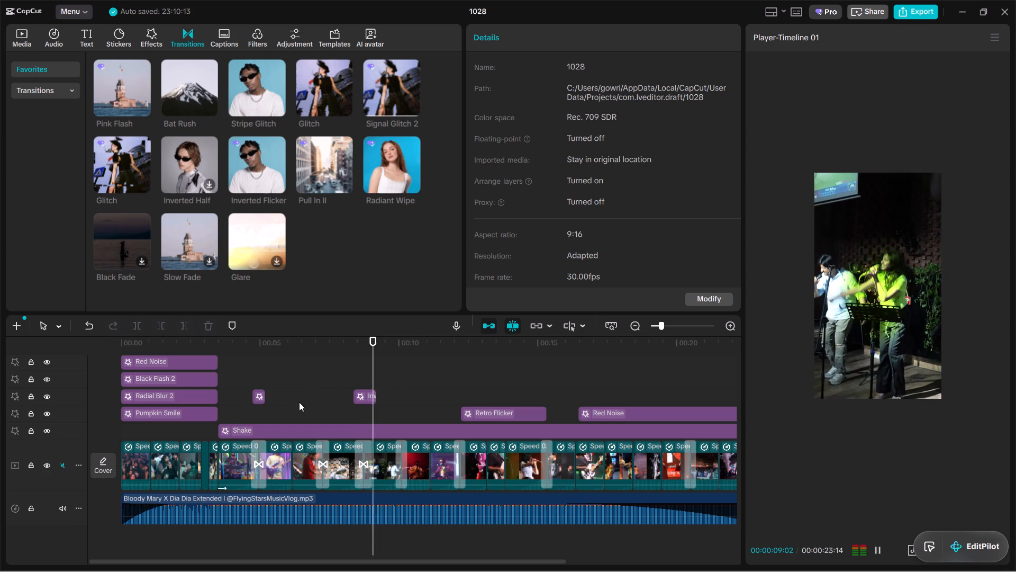
pyautogui.press('space')
# Download the favorite Slow Fade transition and add it at the clip cut near 00:00:14.
pyautogui.click(200, 241)
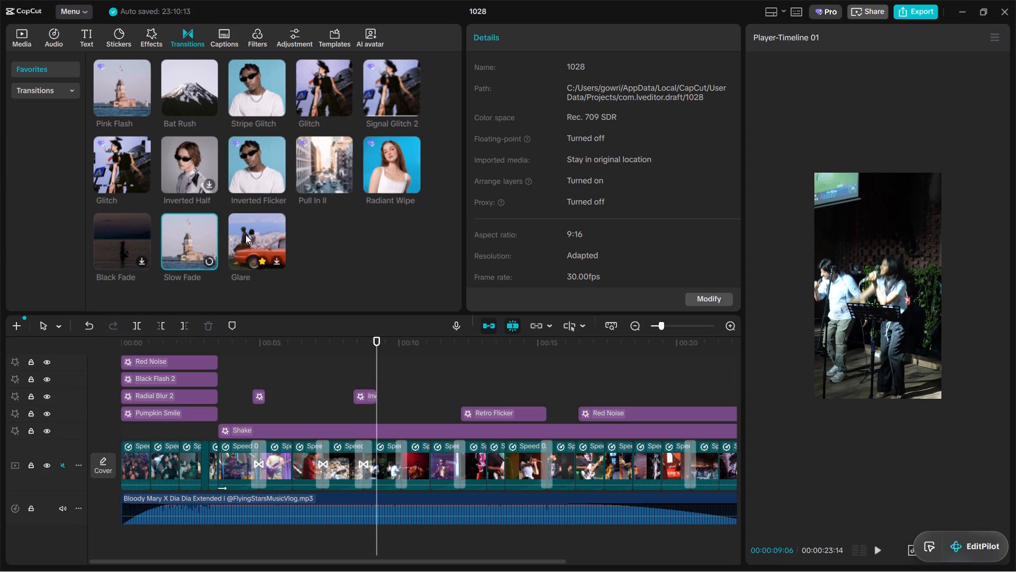
pyautogui.moveTo(196, 235); pyautogui.dragTo(505, 466)
pyautogui.click(471, 379)
# Add the favorite Glitch transition at the clip cut just past 00:00:17, near the start of the second Red Noise.
pyautogui.moveTo(471, 378); pyautogui.dragTo(752, 396)
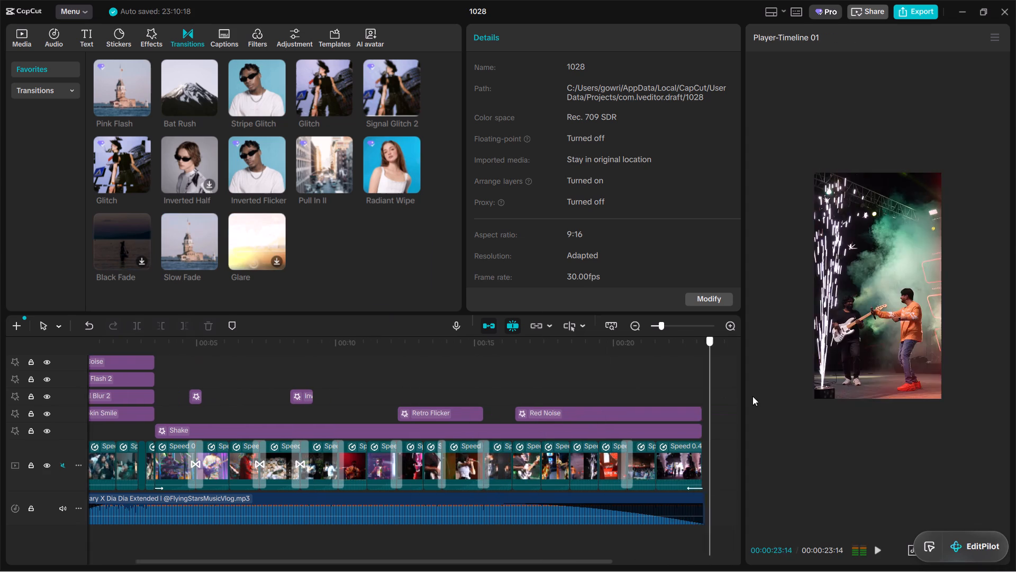
pyautogui.moveTo(752, 396); pyautogui.dragTo(516, 390)
pyautogui.moveTo(156, 156); pyautogui.dragTo(461, 443)
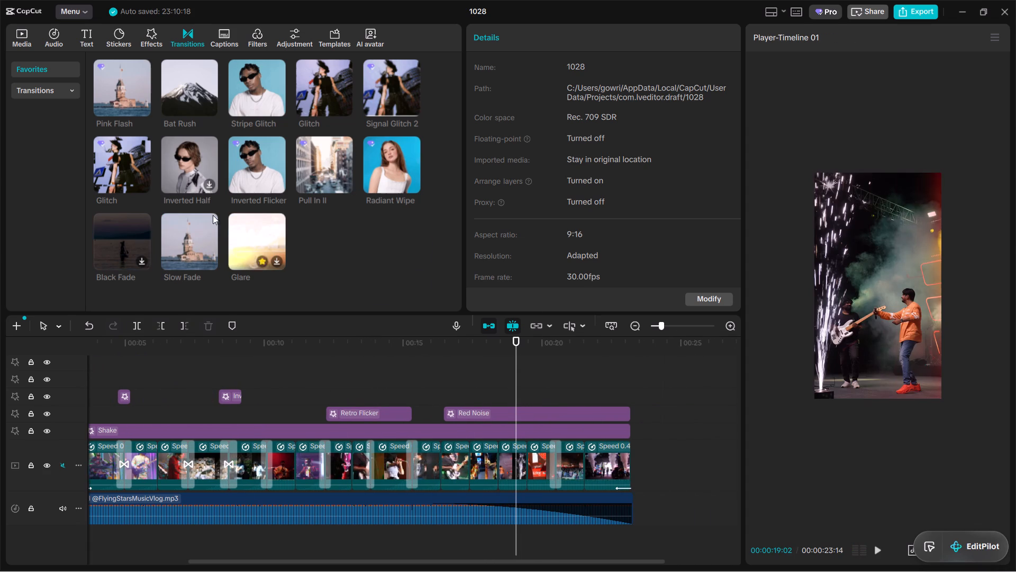
pyautogui.moveTo(124, 160); pyautogui.dragTo(468, 453)
pyautogui.moveTo(116, 162); pyautogui.dragTo(466, 456)
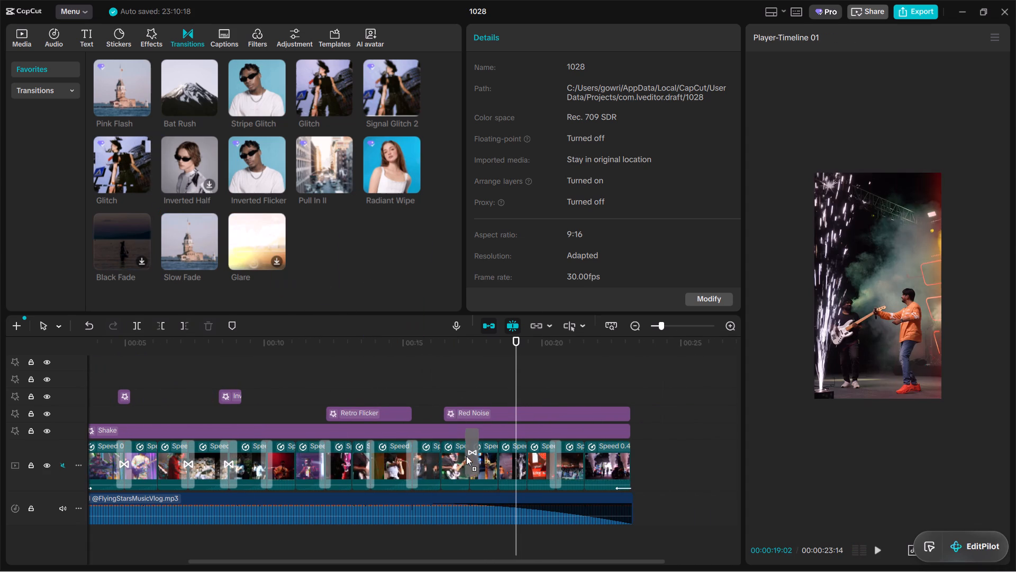
pyautogui.moveTo(466, 456); pyautogui.dragTo(466, 455)
# Add the favorite Inverted Flicker transition at the clip cut just past 00:00:18 and preview it.
pyautogui.click(262, 155)
pyautogui.moveTo(260, 153); pyautogui.dragTo(526, 428)
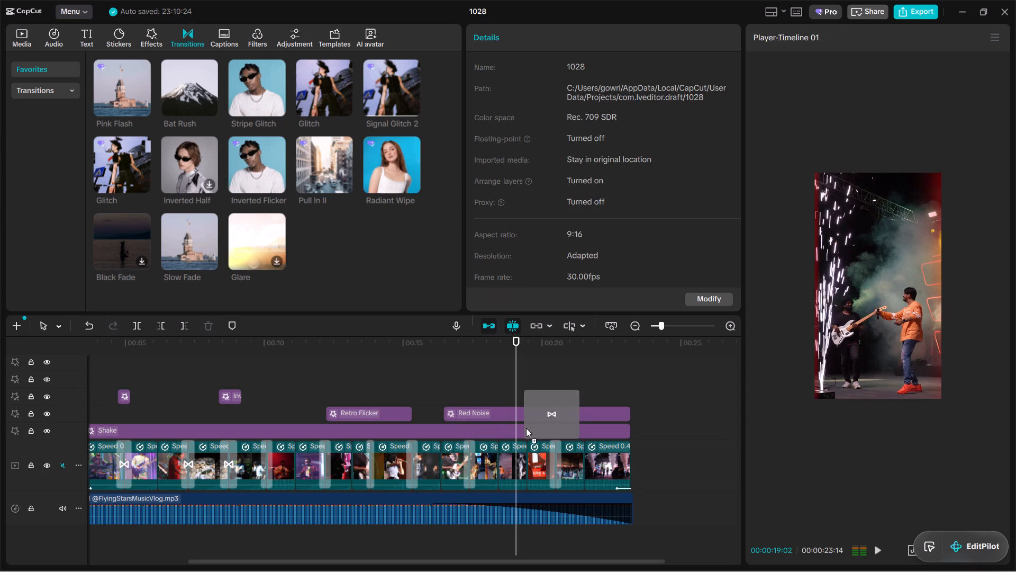
pyautogui.moveTo(526, 428); pyautogui.dragTo(510, 466)
pyautogui.click(490, 383)
pyautogui.moveTo(490, 383); pyautogui.dragTo(484, 384)
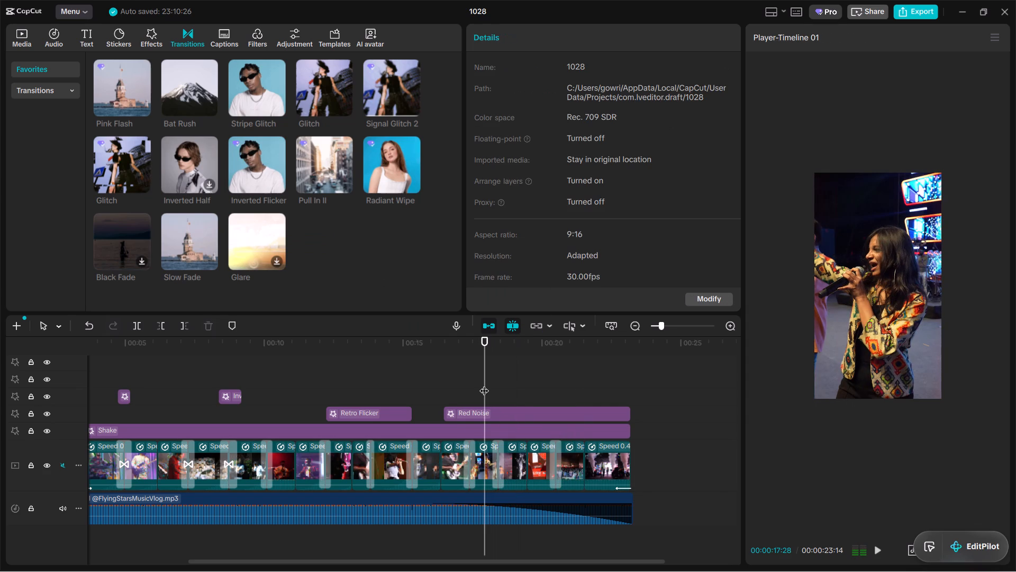
pyautogui.press('space')
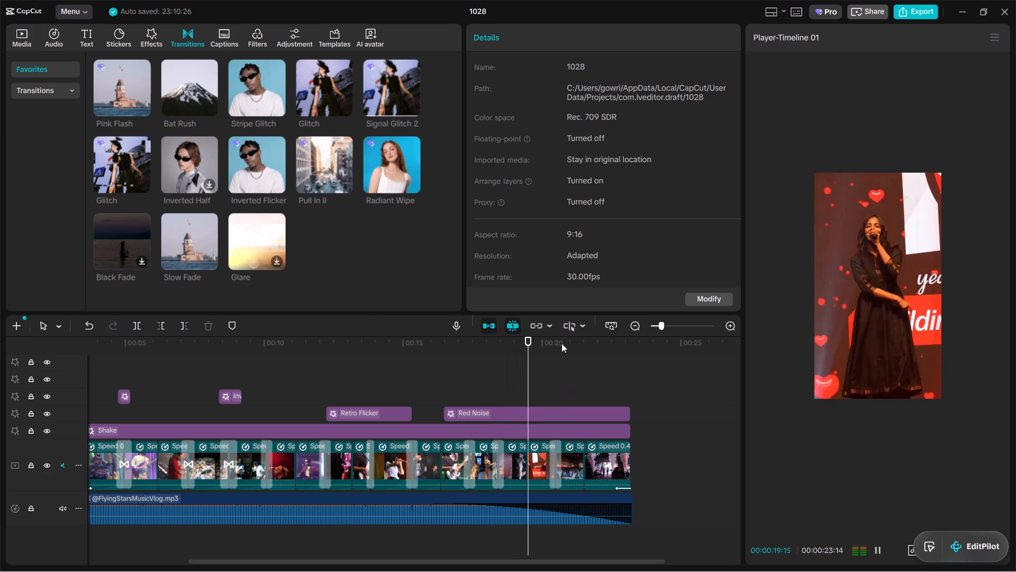
# Keyframe the last clip's saturation at 00:00:21:28, lower it to the minimum at 00:00:22:12, and preview the fade to black and white.
pyautogui.click(620, 471)
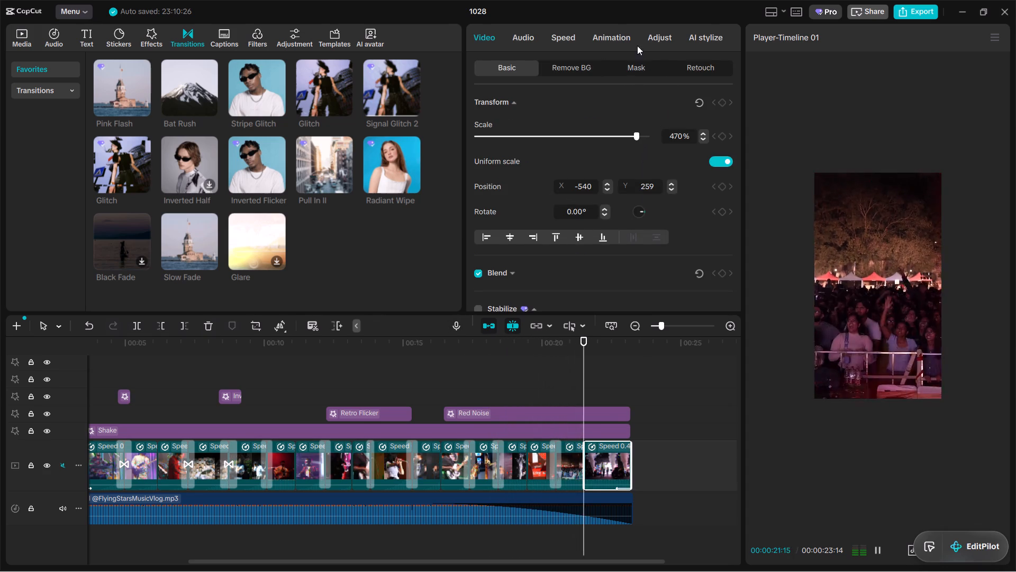
pyautogui.press('space')
pyautogui.click(652, 40)
pyautogui.scroll(-1, 697, 218)
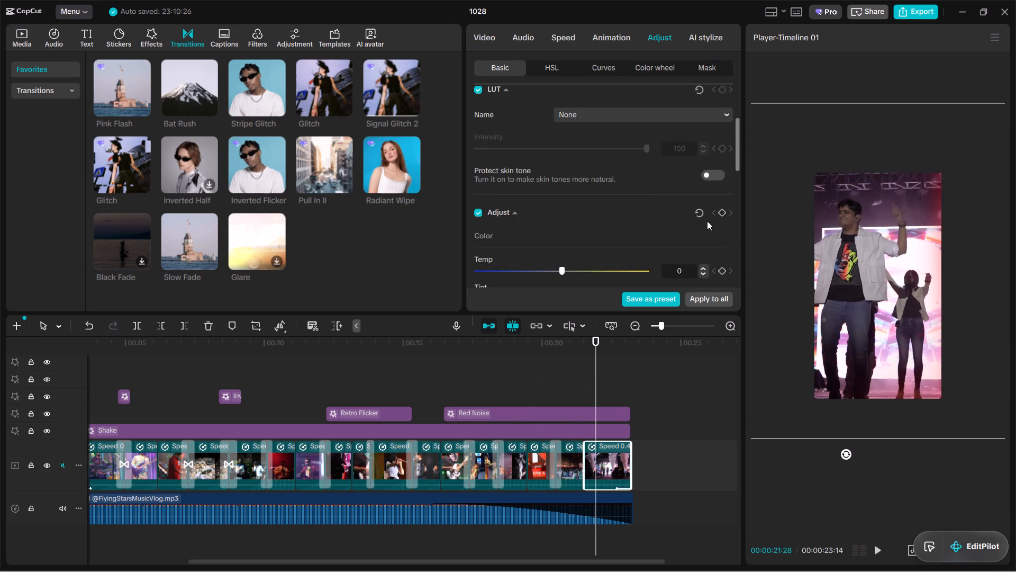
pyautogui.scroll(-1, 725, 267)
pyautogui.scroll(-1, 722, 216)
pyautogui.click(722, 215)
pyautogui.press('space')
pyautogui.press('space')
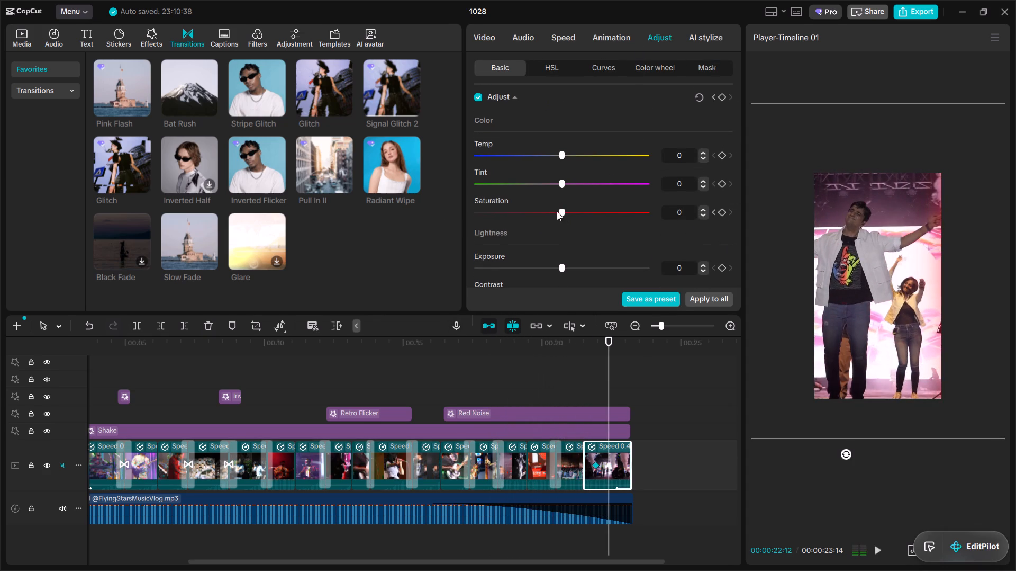
pyautogui.moveTo(551, 210); pyautogui.dragTo(223, 225)
pyautogui.click(589, 382)
pyautogui.press('space')
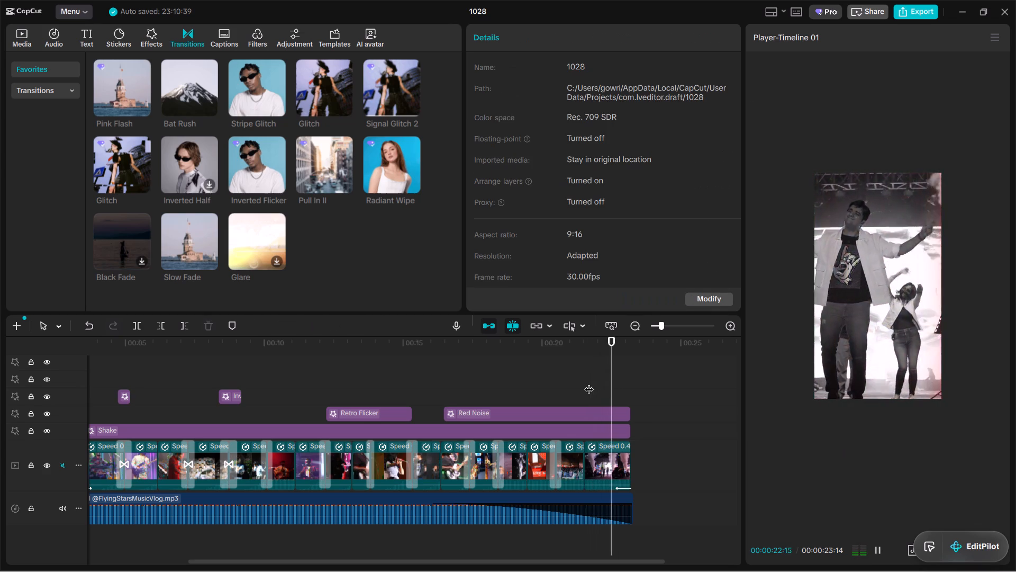
# Play the video from the beginning while looking over the disabled overlay tracks above the main clips.
pyautogui.click(571, 368)
pyautogui.moveTo(571, 368); pyautogui.dragTo(0, 306)
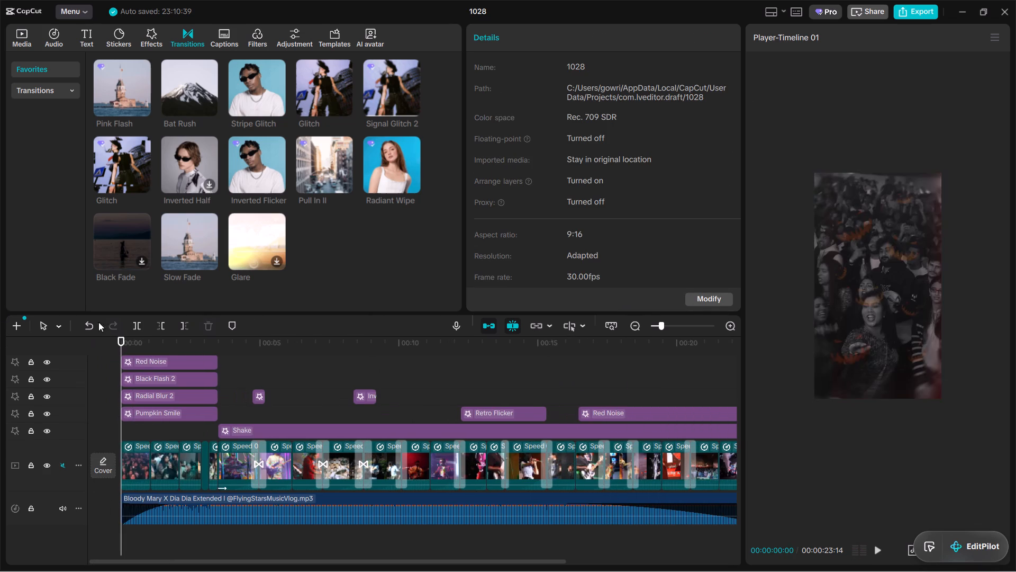
pyautogui.press('space')
pyautogui.scroll(2, 321, 495)
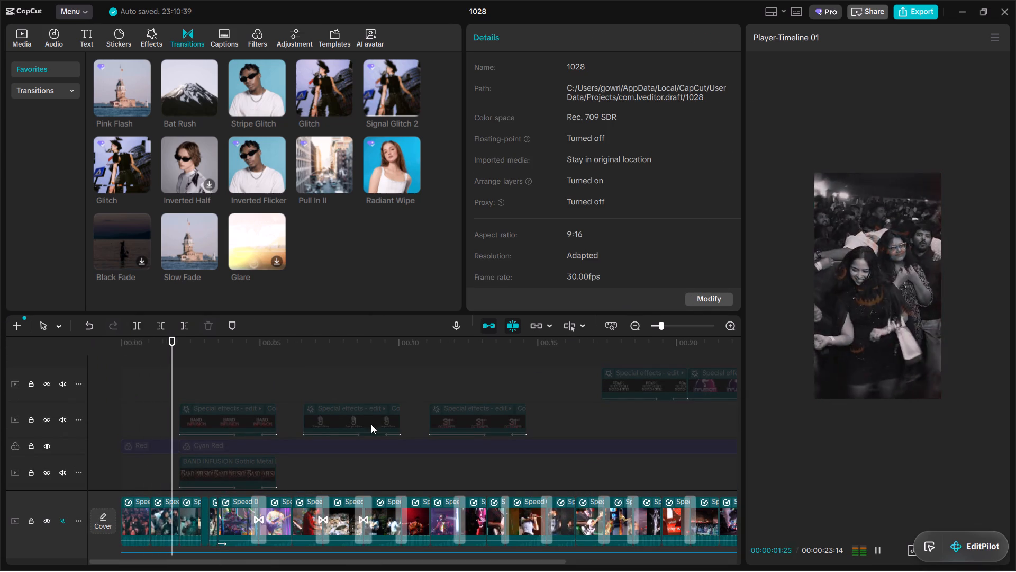
pyautogui.keyDown('ctrl'); pyautogui.scroll(-3, 396, 423); pyautogui.keyUp('ctrl')
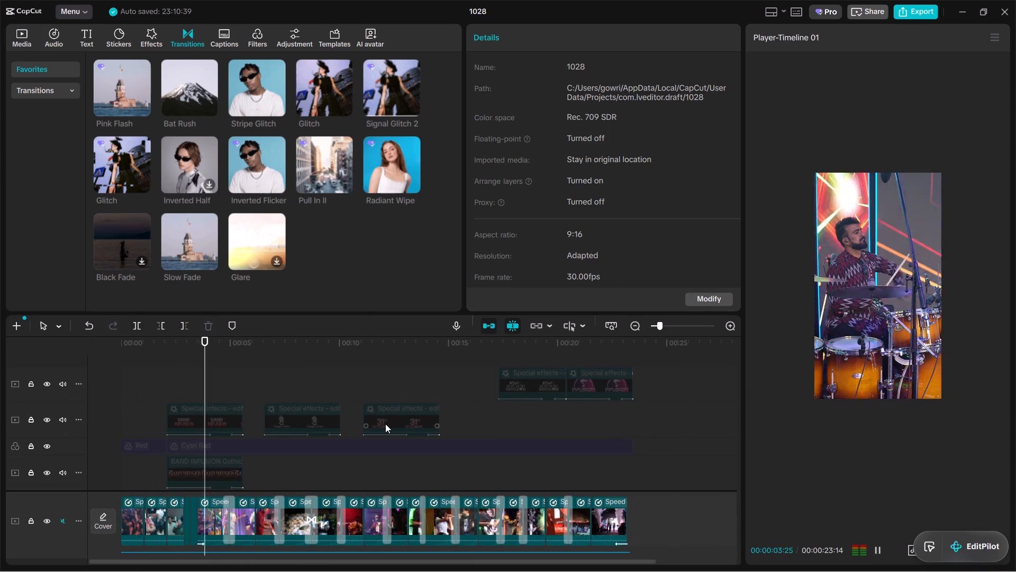
pyautogui.scroll(2, 346, 424)
pyautogui.scroll(-1, 256, 432)
pyautogui.scroll(-1, 192, 407)
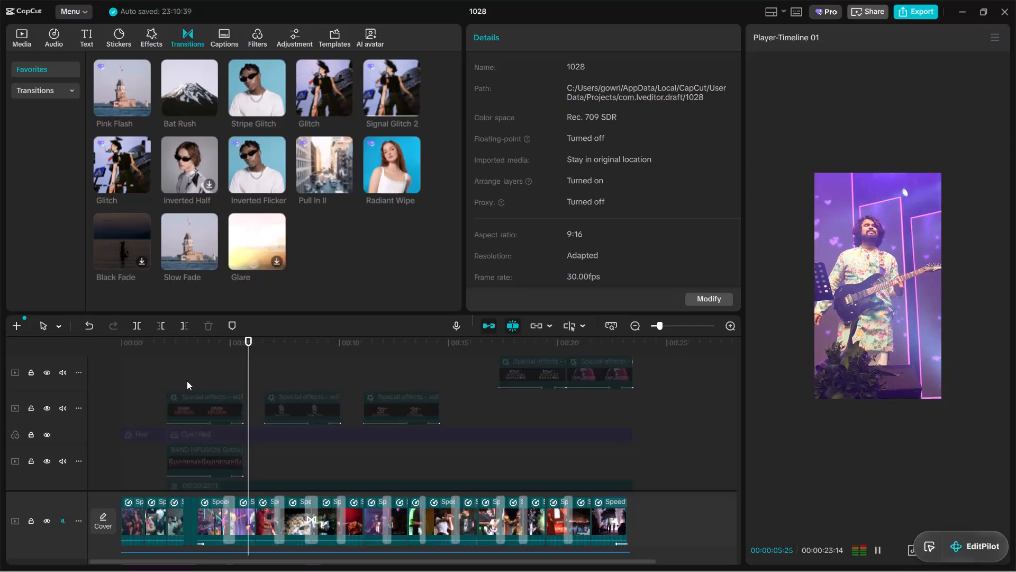
# Select the disabled Special effects clips on the overlay tracks and move them to the end of the main track.
pyautogui.moveTo(187, 380); pyautogui.dragTo(614, 418)
pyautogui.moveTo(202, 413); pyautogui.dragTo(588, 429)
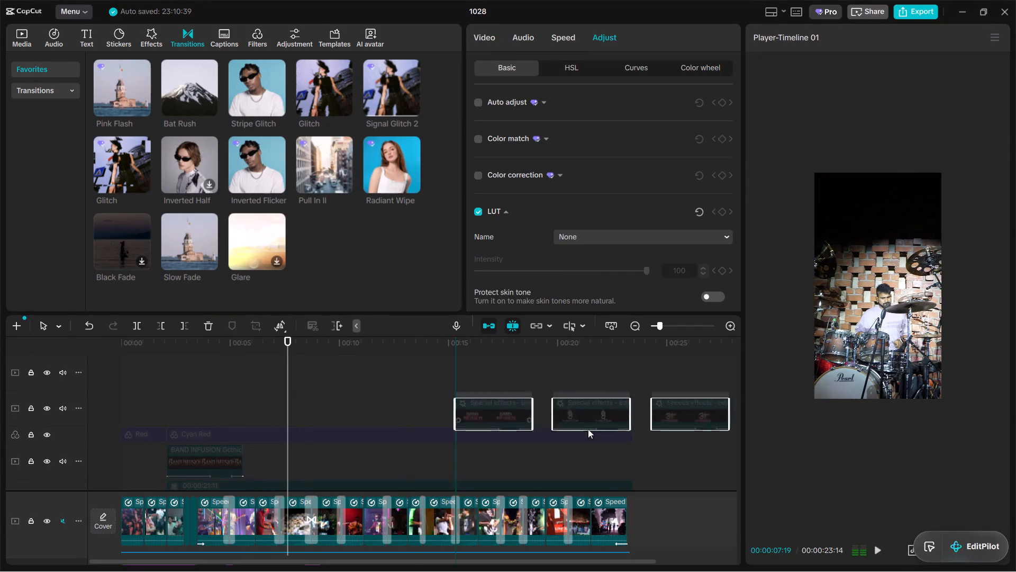
pyautogui.moveTo(588, 429); pyautogui.dragTo(683, 526)
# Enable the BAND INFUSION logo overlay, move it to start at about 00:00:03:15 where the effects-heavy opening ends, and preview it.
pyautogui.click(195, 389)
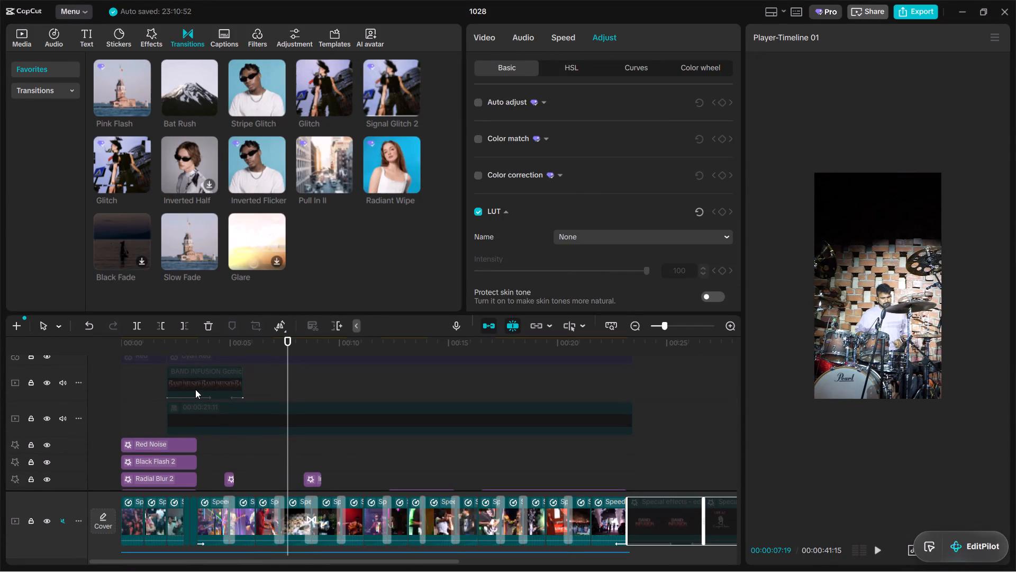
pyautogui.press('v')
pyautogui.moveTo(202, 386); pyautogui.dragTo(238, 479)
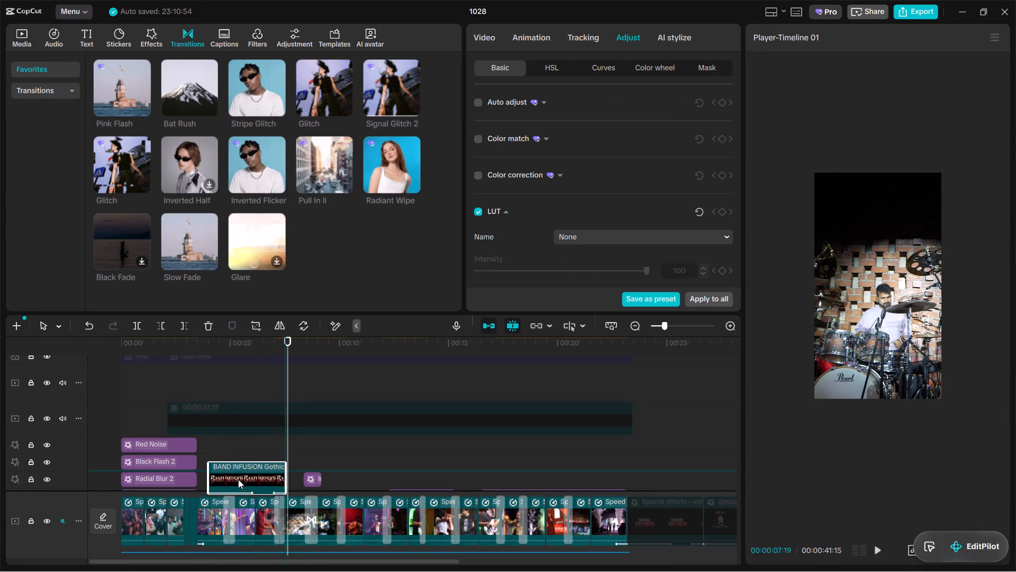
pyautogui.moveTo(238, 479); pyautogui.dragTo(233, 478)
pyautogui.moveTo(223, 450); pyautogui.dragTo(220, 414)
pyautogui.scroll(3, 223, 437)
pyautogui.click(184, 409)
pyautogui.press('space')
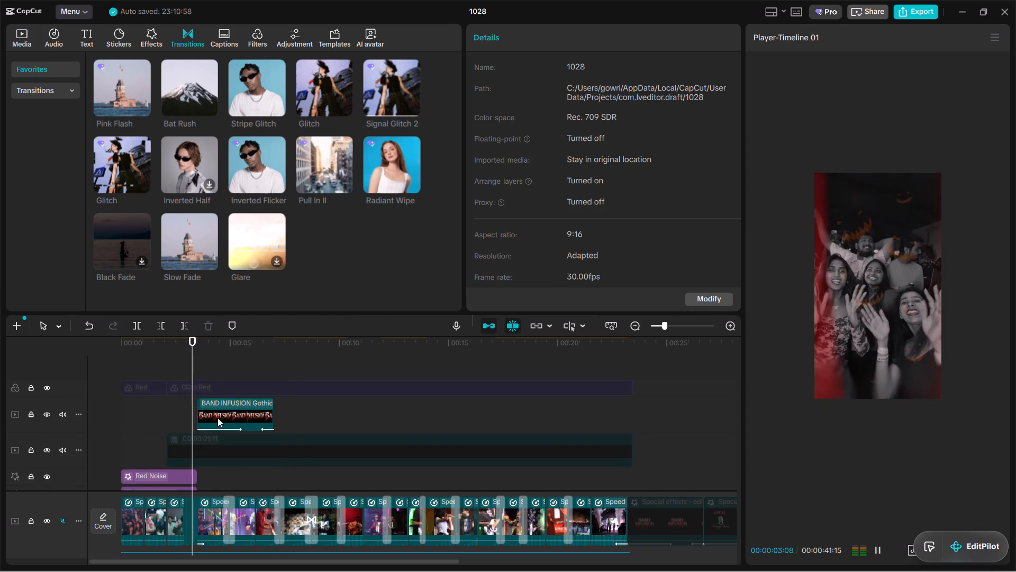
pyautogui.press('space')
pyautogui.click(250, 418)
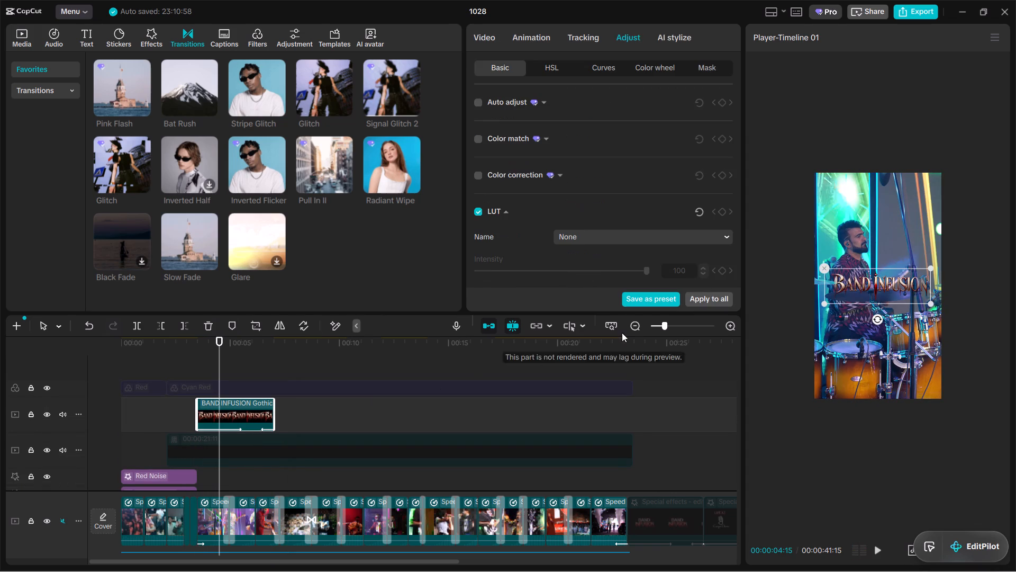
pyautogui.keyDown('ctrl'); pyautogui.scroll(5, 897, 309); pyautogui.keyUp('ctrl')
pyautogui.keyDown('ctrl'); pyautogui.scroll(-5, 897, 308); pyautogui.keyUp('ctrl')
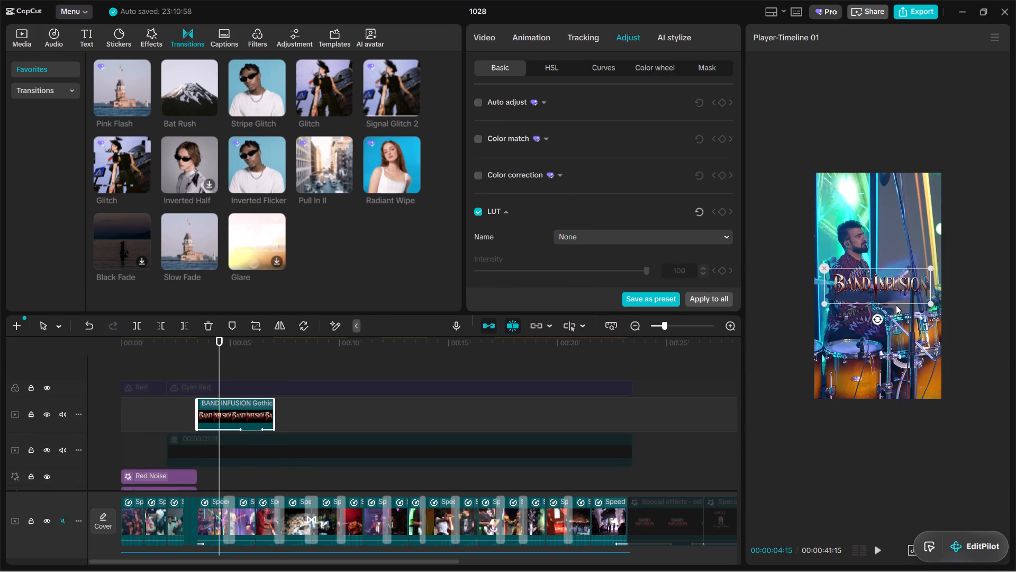
# Enable the 00:00:21:11 black overlay beneath the logo and preview how it darkens the footage.
pyautogui.click(288, 444)
pyautogui.rightClick(288, 444)
pyautogui.press('v')
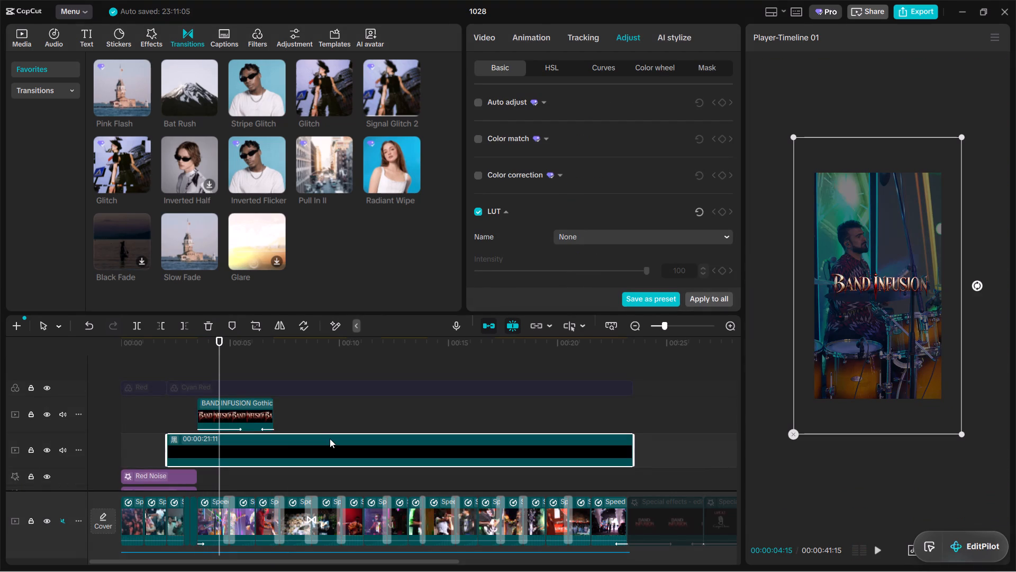
pyautogui.click(179, 418)
pyautogui.press('space')
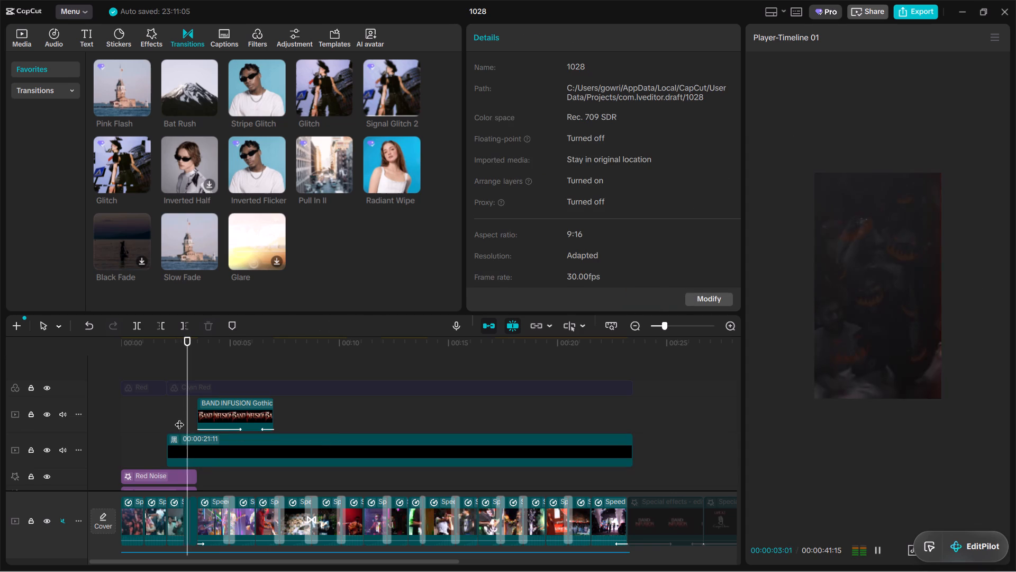
pyautogui.keyDown('ctrl'); pyautogui.scroll(6, 222, 417); pyautogui.keyUp('ctrl')
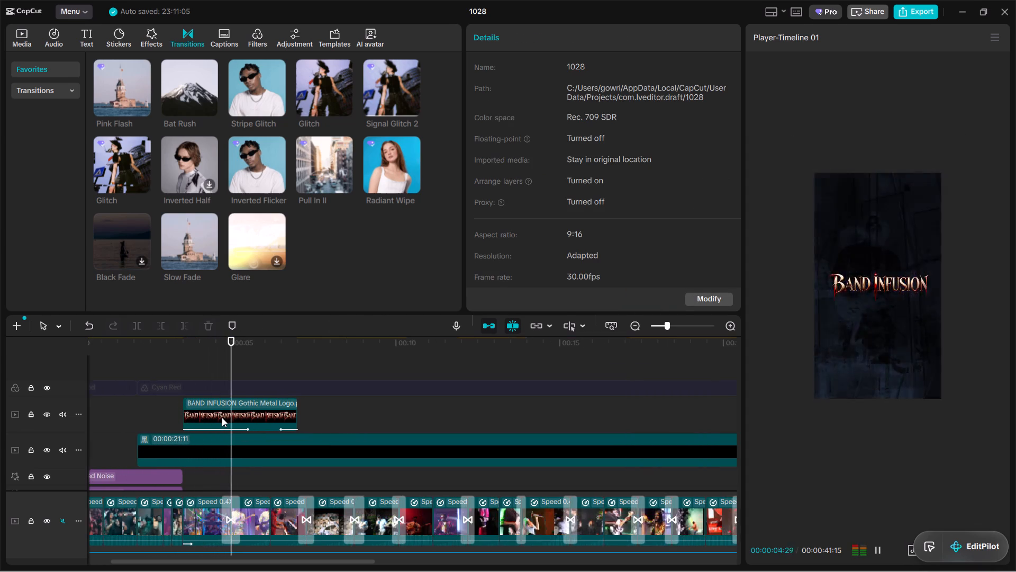
pyautogui.press('space')
pyautogui.keyDown('ctrl'); pyautogui.scroll(6, 876, 327); pyautogui.keyUp('ctrl')
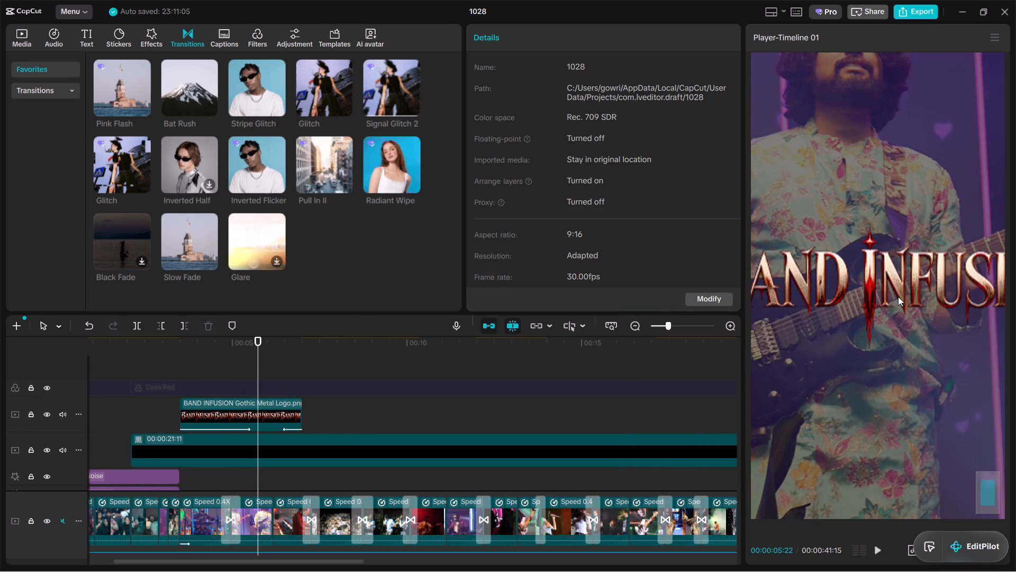
pyautogui.keyDown('ctrl'); pyautogui.scroll(-3, 898, 297); pyautogui.keyUp('ctrl')
# Delete the BAND INFUSION logo clip from the overlay track.
pyautogui.click(277, 414)
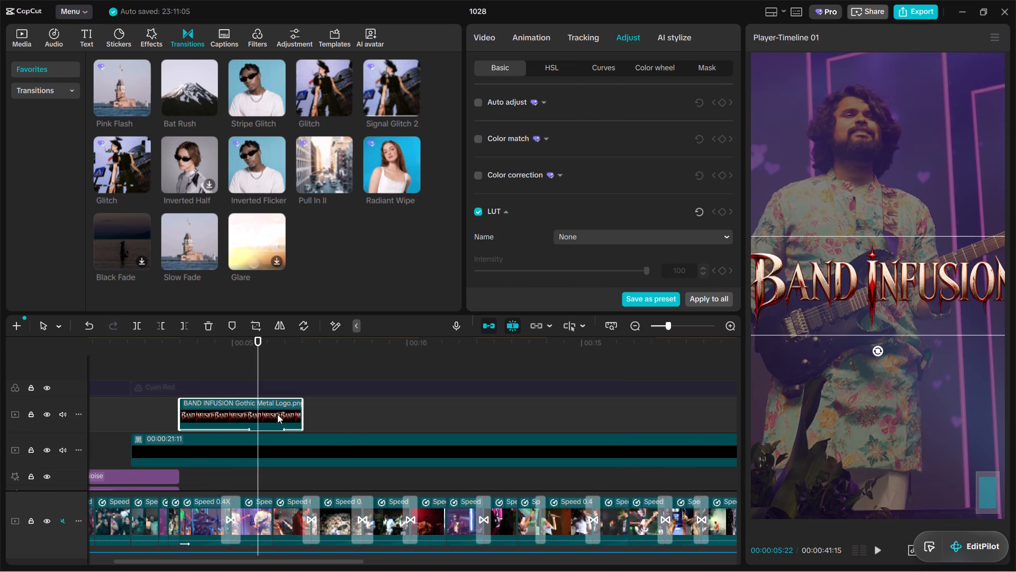
pyautogui.press('BackSpace')
# Switch to Pinterest and run the recent search "halloween theme font".
pyautogui.write('pin')
pyautogui.press('Return')
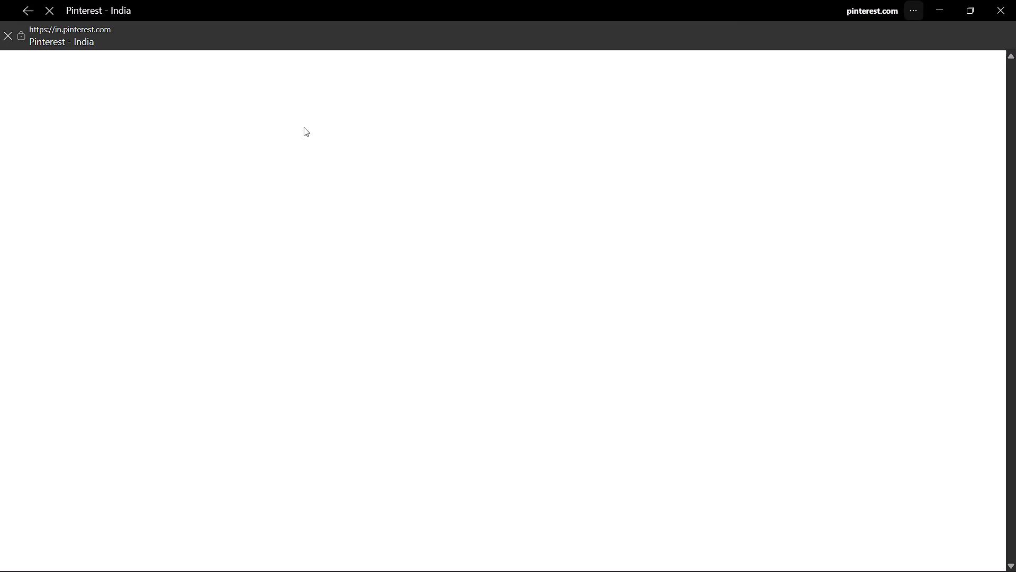
pyautogui.click(183, 69)
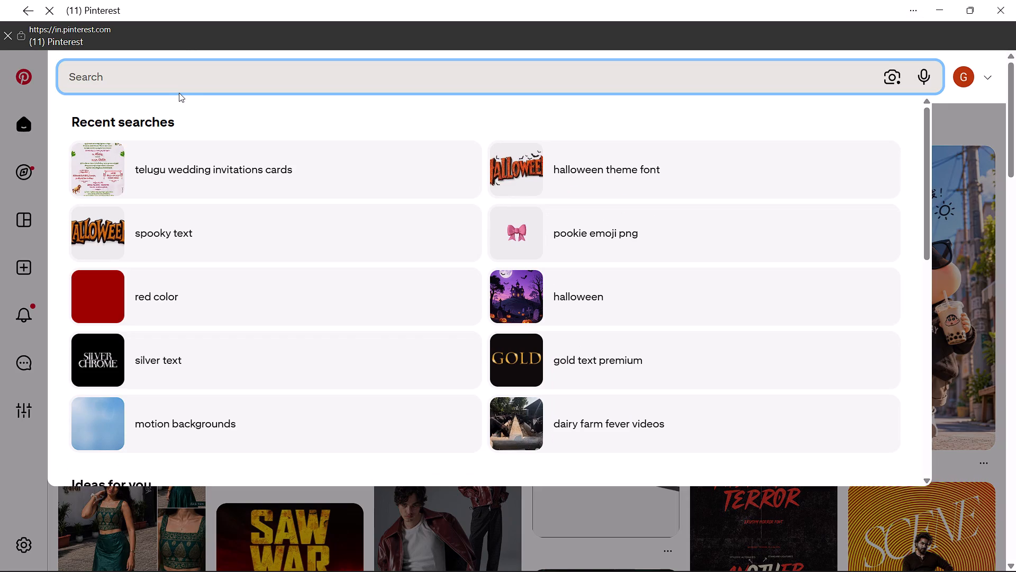
pyautogui.click(665, 173)
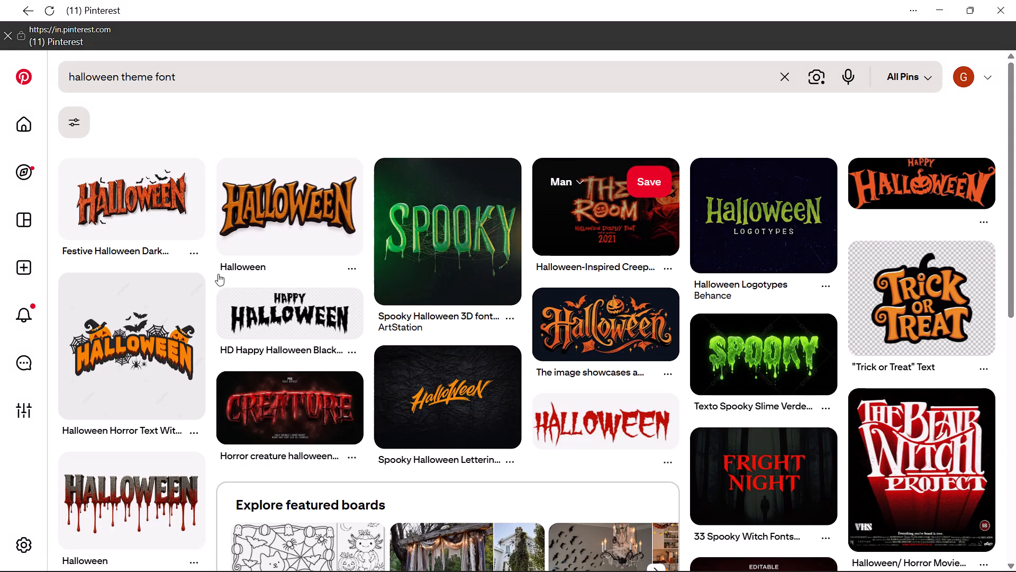
# Open the Halloween Logotypes pin and examine it and the related lettering designs for title style reference.
pyautogui.click(781, 202)
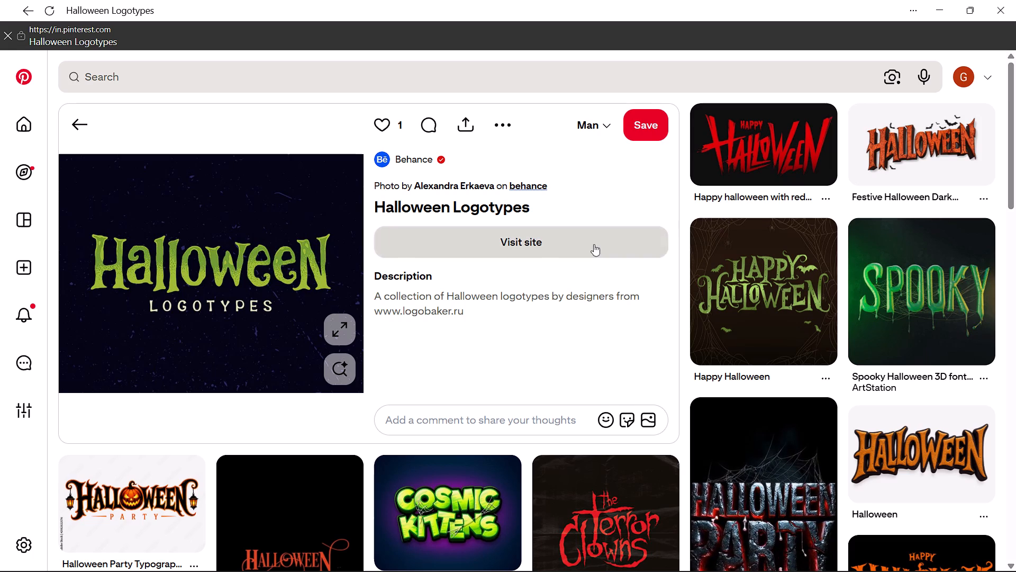
pyautogui.scroll(-1, 517, 330)
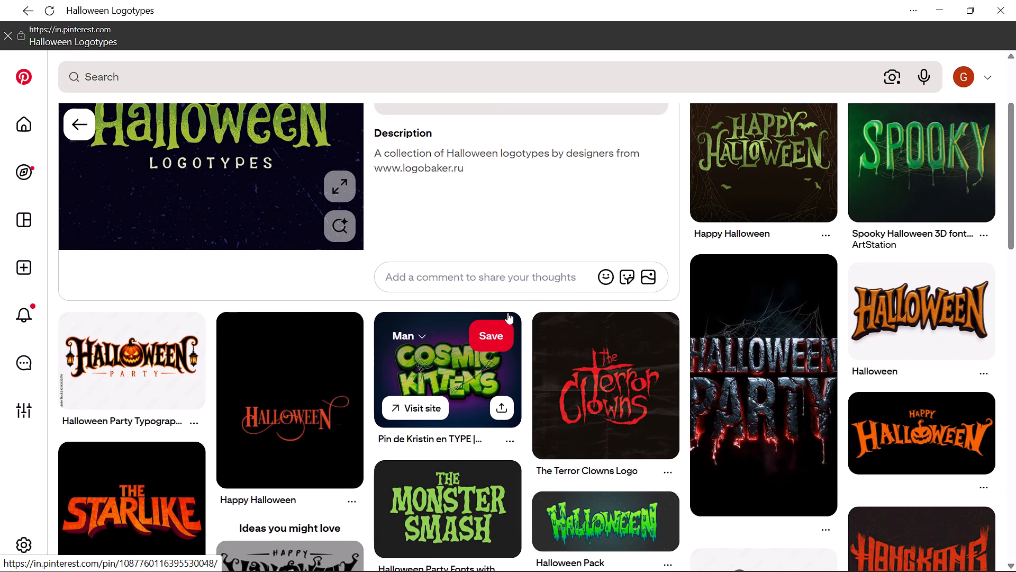
pyautogui.scroll(1, 596, 398)
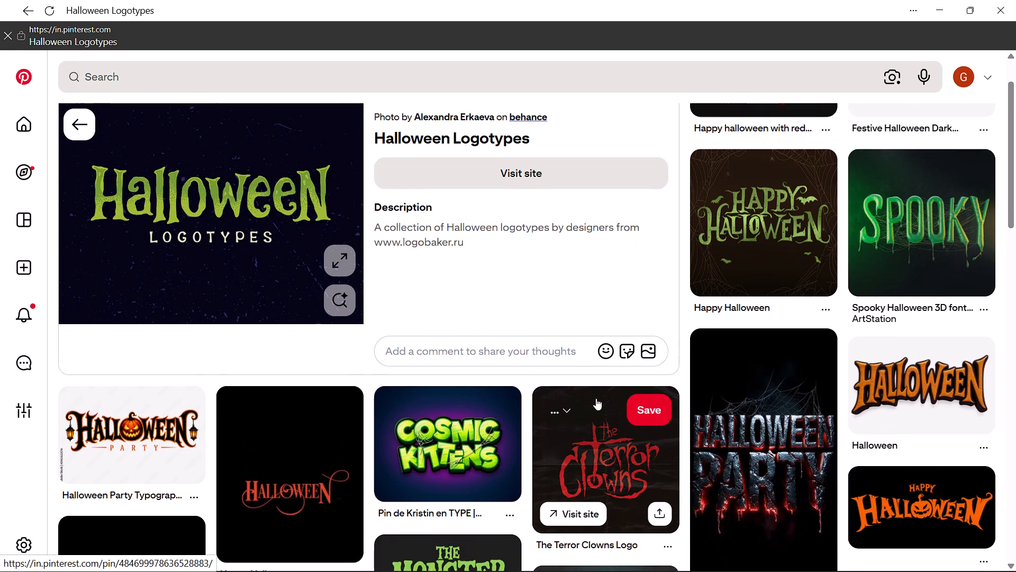
pyautogui.scroll(3, 596, 398)
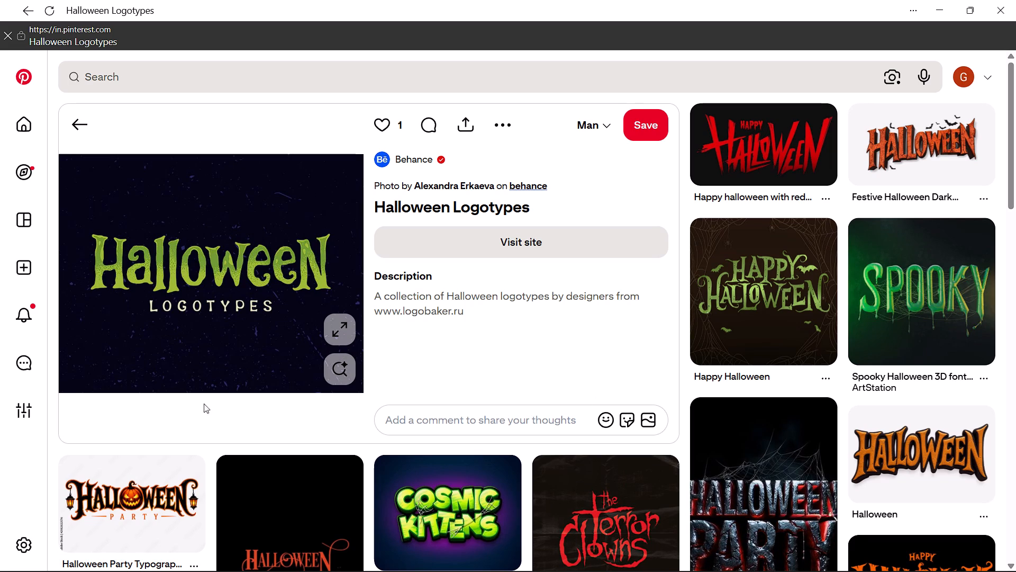
# Return to the search results, reopen the Halloween Logotypes pin and download its image.
pyautogui.click(83, 127)
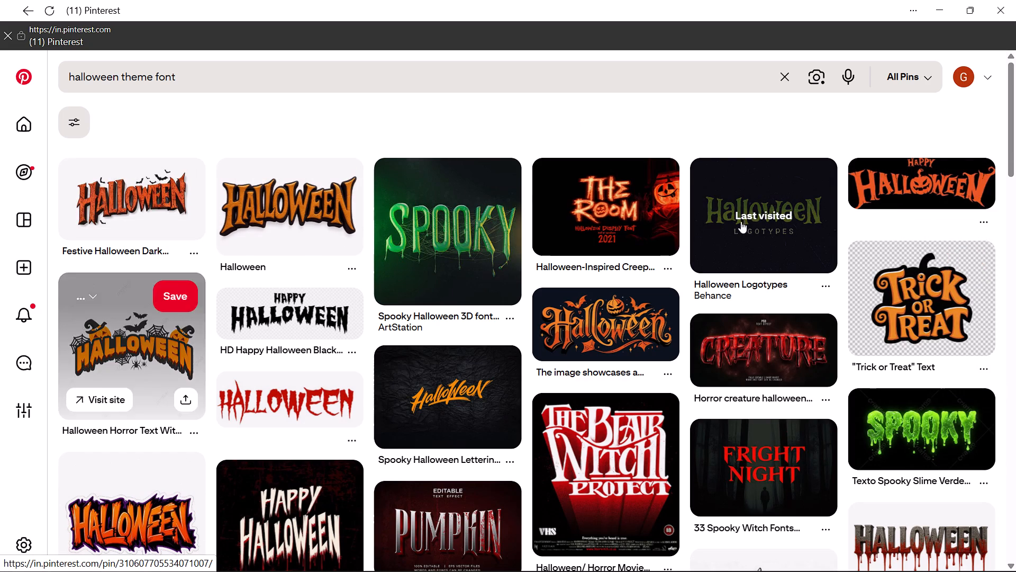
pyautogui.click(763, 213)
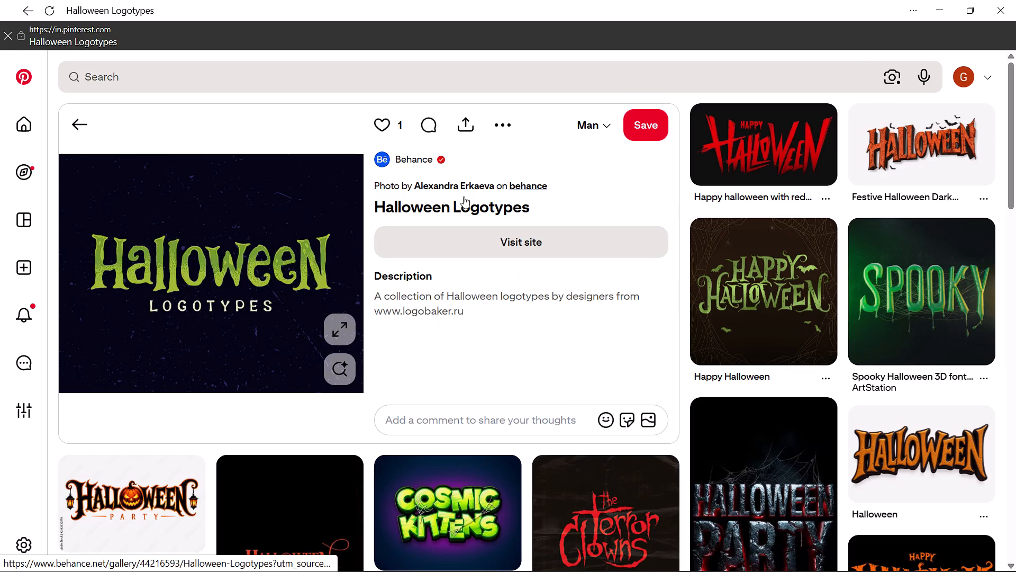
pyautogui.click(497, 132)
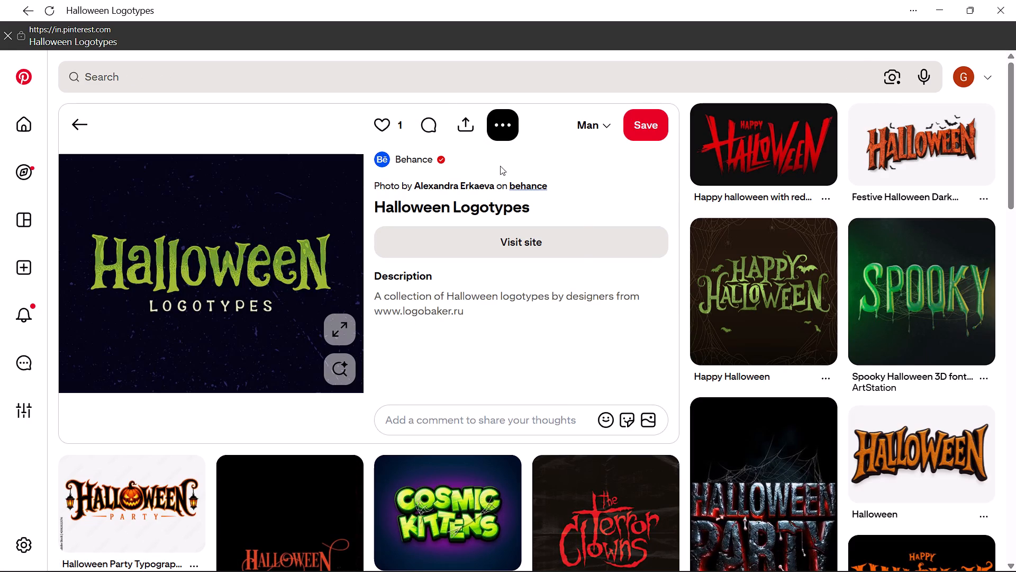
pyautogui.click(505, 171)
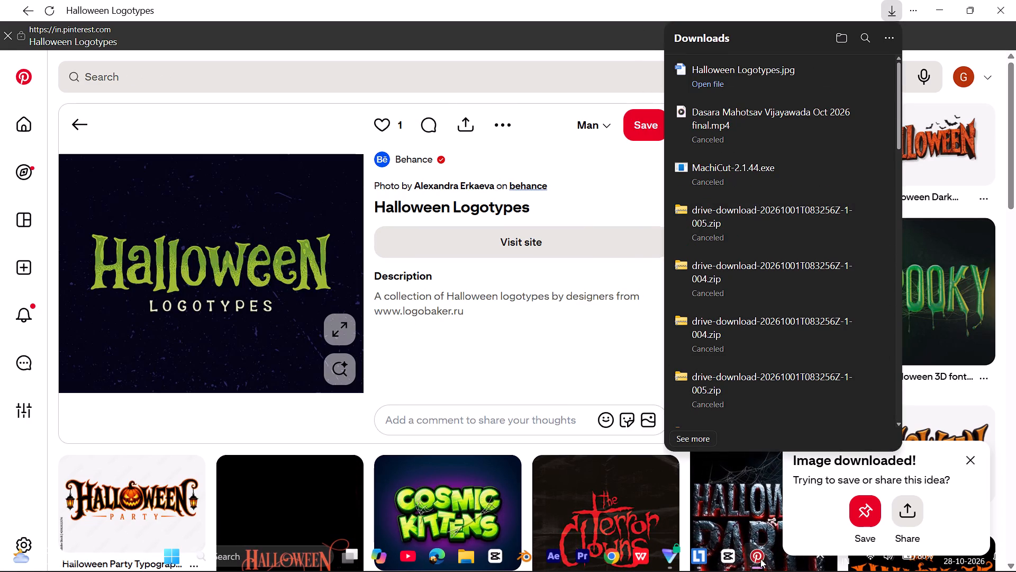
# Switch to Google Chrome and open the browser profile with the bright orange G avatar.
pyautogui.click(608, 556)
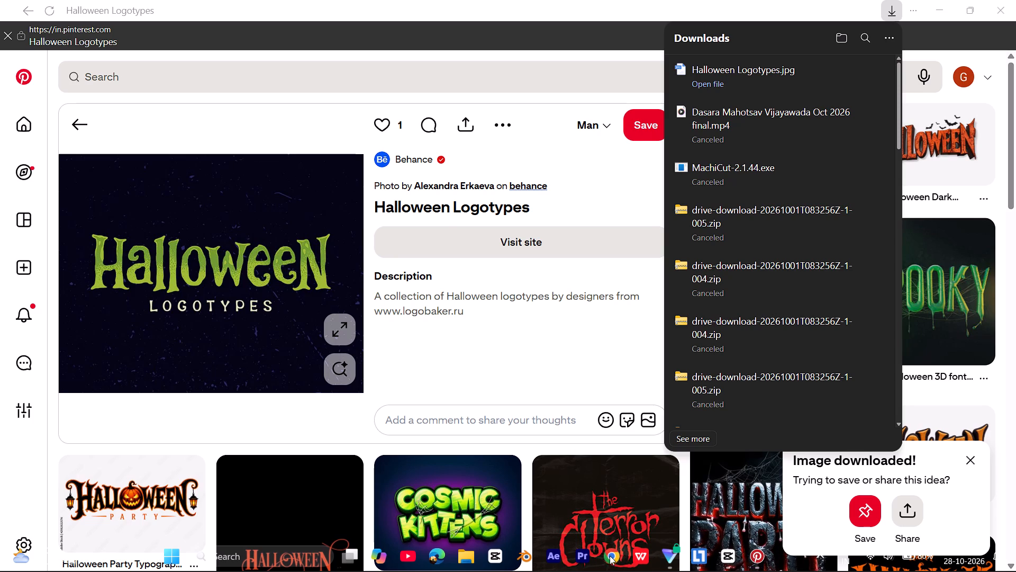
pyautogui.click(462, 288)
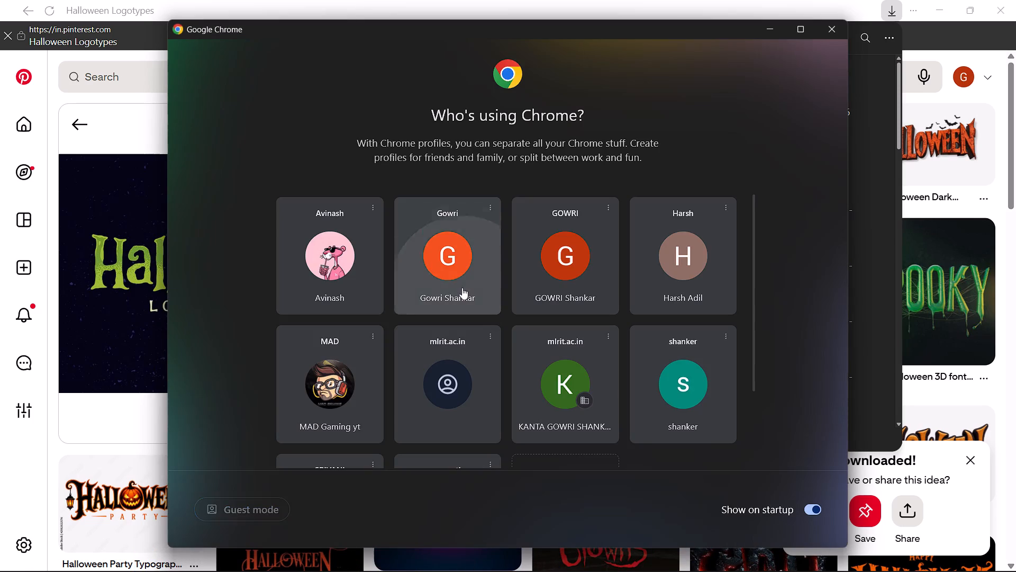